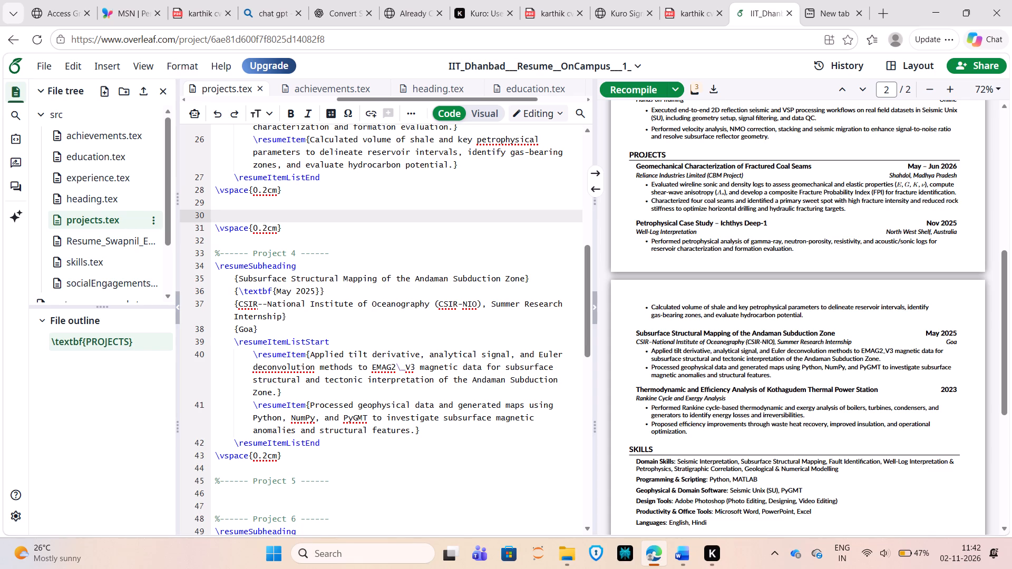
Review the education, experience and projects sections across both pages of the compiled resume preview.
{"action": "scroll", "coordinate": [670, 432], "scroll_direction": "up", "scroll_amount": 1}
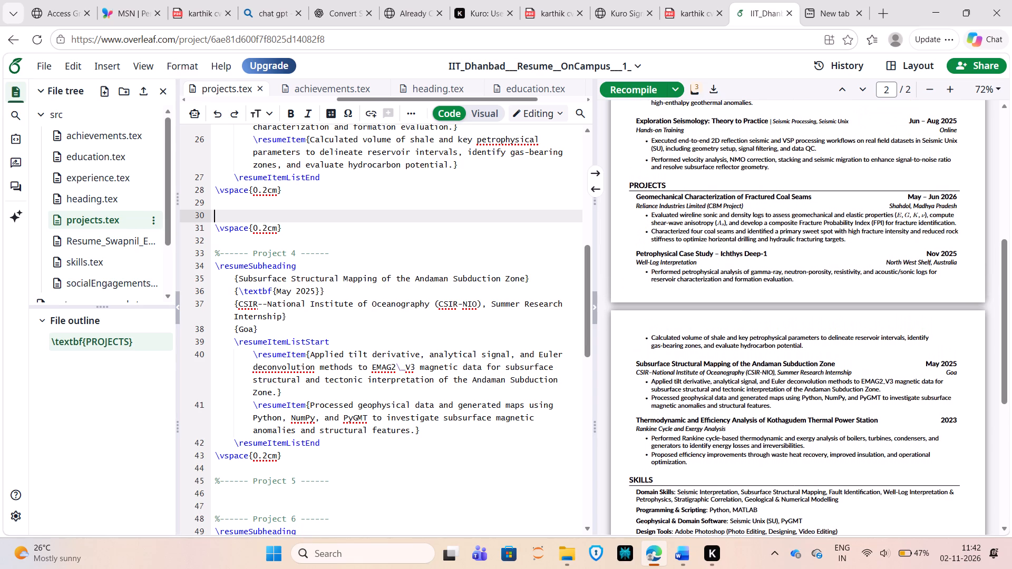
{"action": "scroll", "coordinate": [670, 432], "scroll_direction": "up", "scroll_amount": 2}
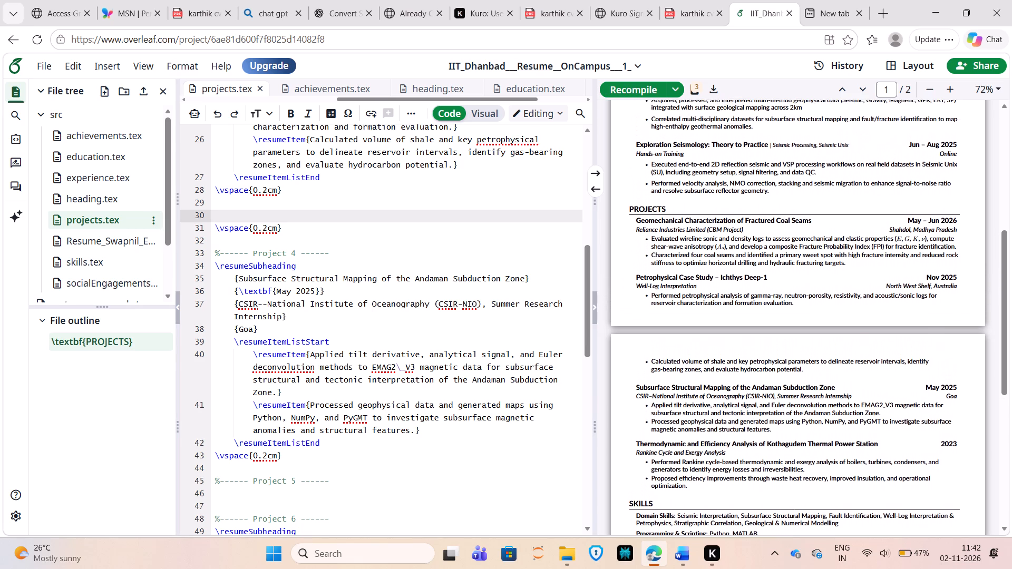
{"action": "scroll", "coordinate": [670, 432], "scroll_direction": "up", "scroll_amount": 3}
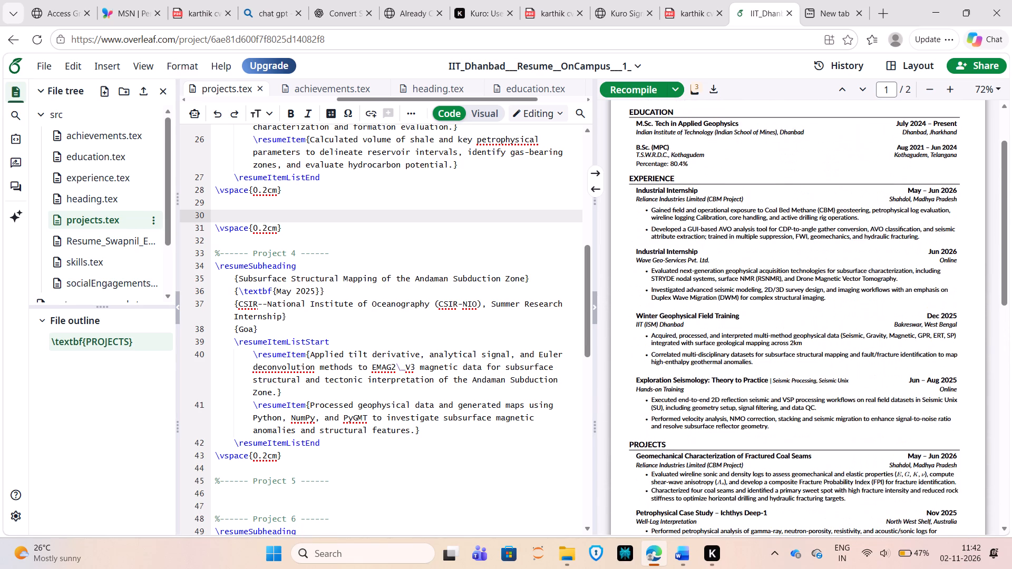
{"action": "scroll", "coordinate": [670, 432], "scroll_direction": "down", "scroll_amount": 3}
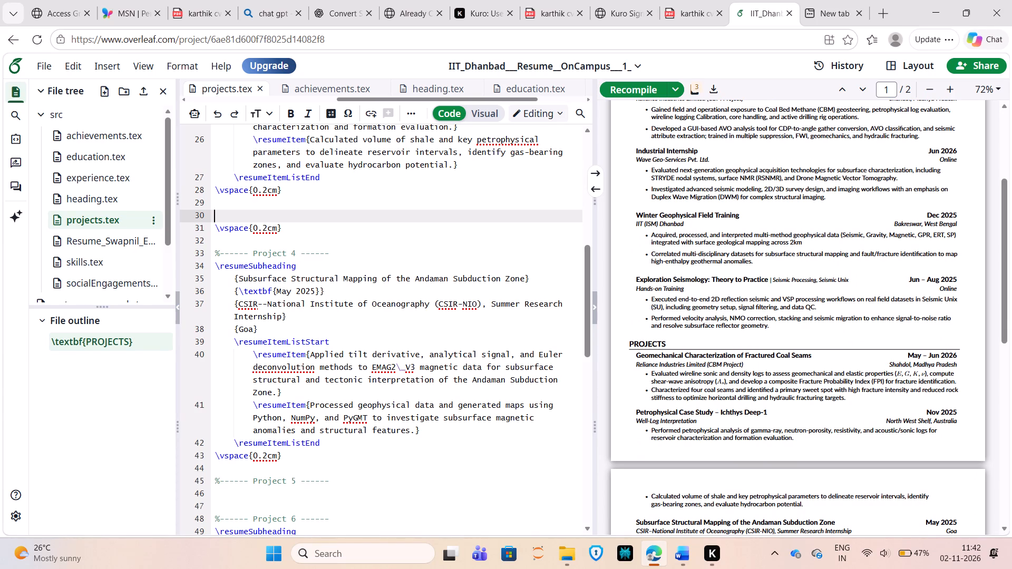
{"action": "scroll", "coordinate": [880, 384], "scroll_direction": "up", "scroll_amount": 2}
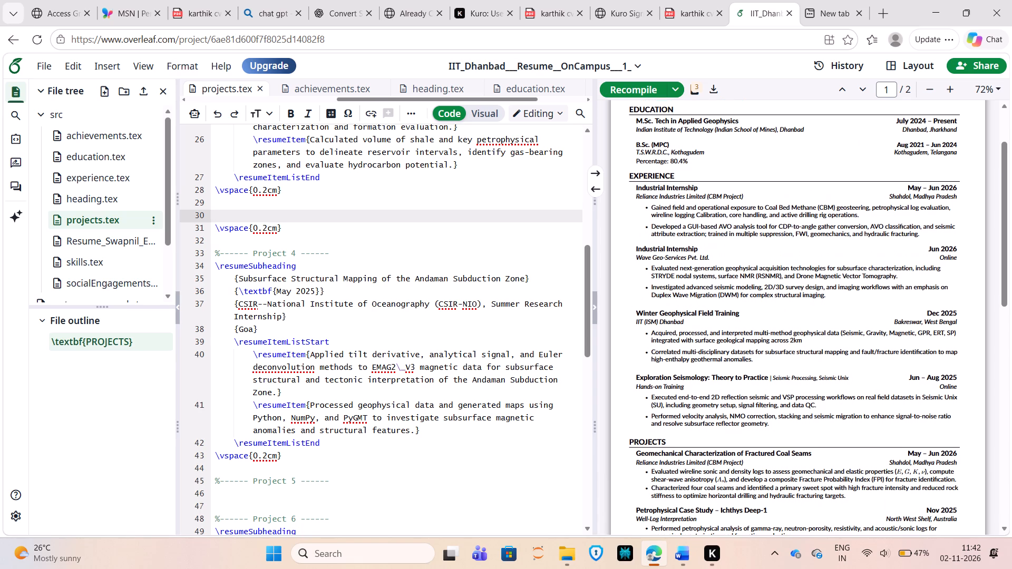
{"action": "scroll", "coordinate": [931, 248], "scroll_direction": "down", "scroll_amount": 3}
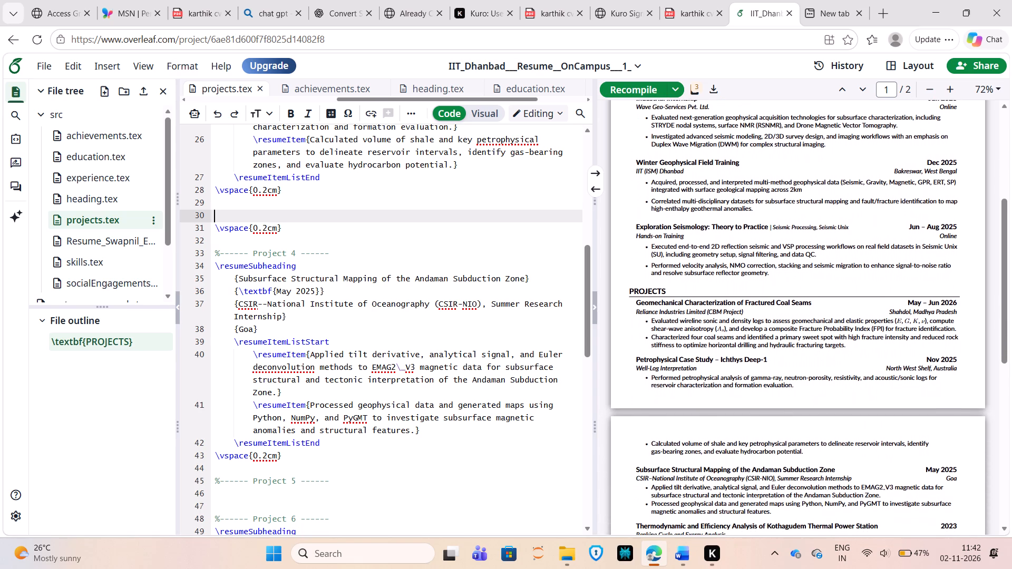
{"action": "scroll", "coordinate": [921, 338], "scroll_direction": "down", "scroll_amount": 1}
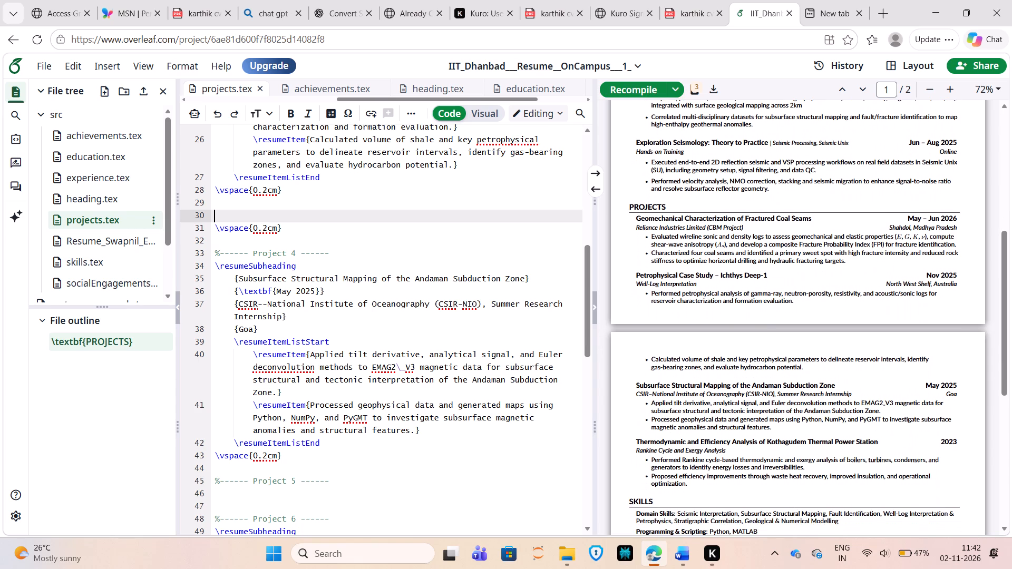
{"action": "scroll", "coordinate": [921, 338], "scroll_direction": "down", "scroll_amount": 1}
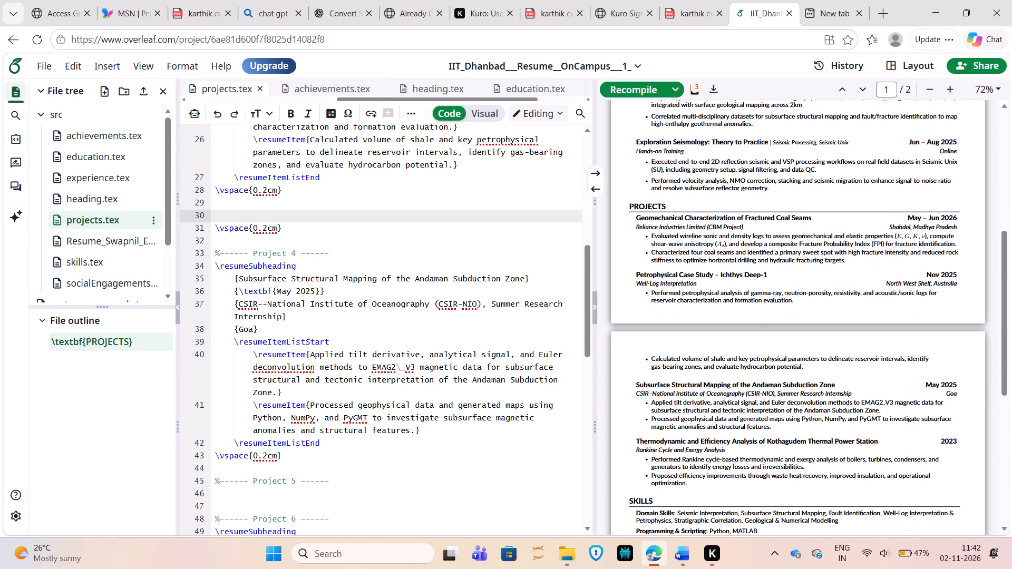
{"action": "left_click", "coordinate": [958, 440]}
Delete the location "North West Shelf, Australia" from the Petrophysical Case Study project and recompile the PDF.
{"action": "double_click", "coordinate": [957, 282]}
{"action": "double_click", "coordinate": [945, 280]}
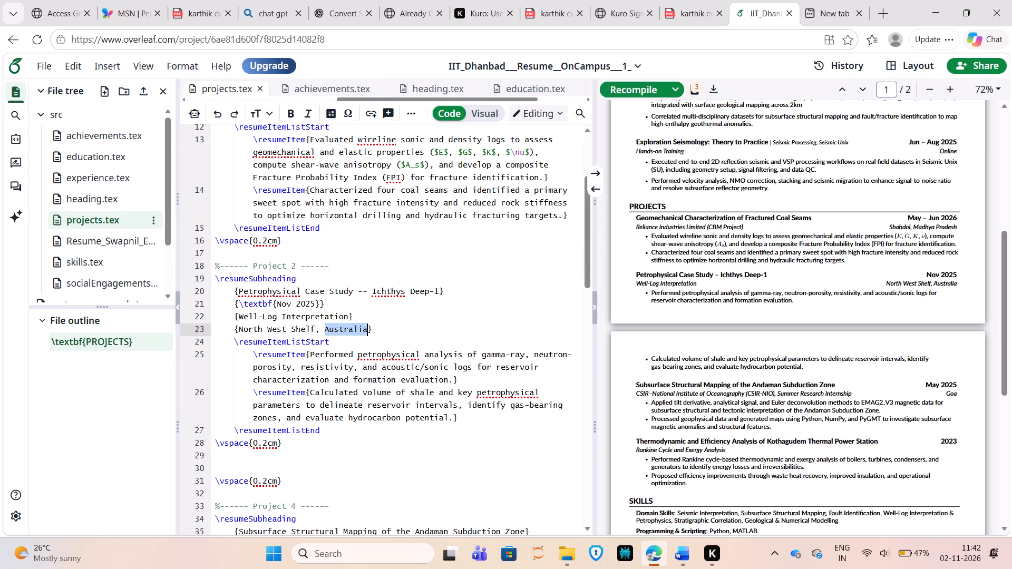
{"action": "left_click_drag", "start_coordinate": [237, 326], "coordinate": [294, 330]}
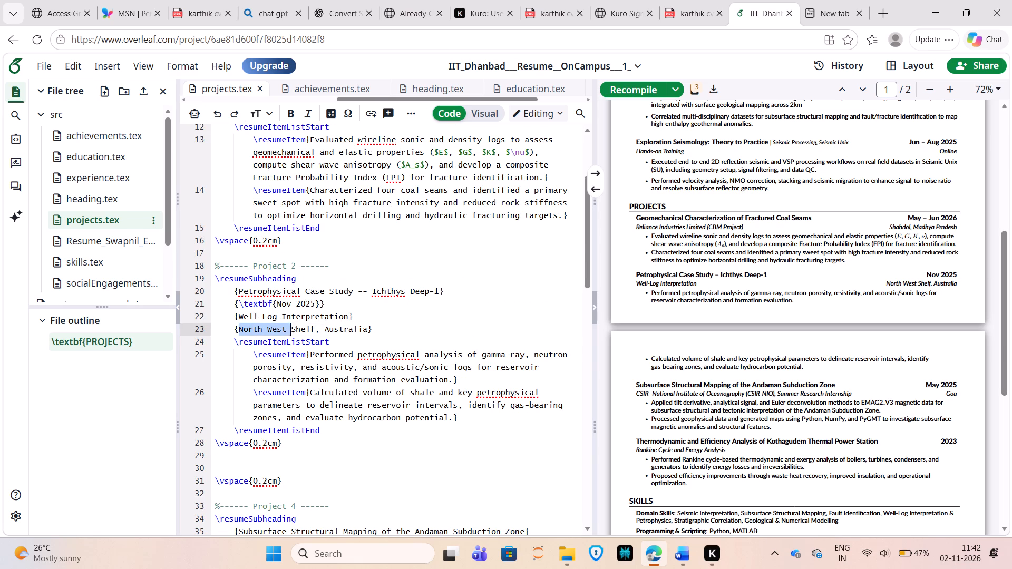
{"action": "left_click_drag", "start_coordinate": [294, 330], "coordinate": [368, 328]}
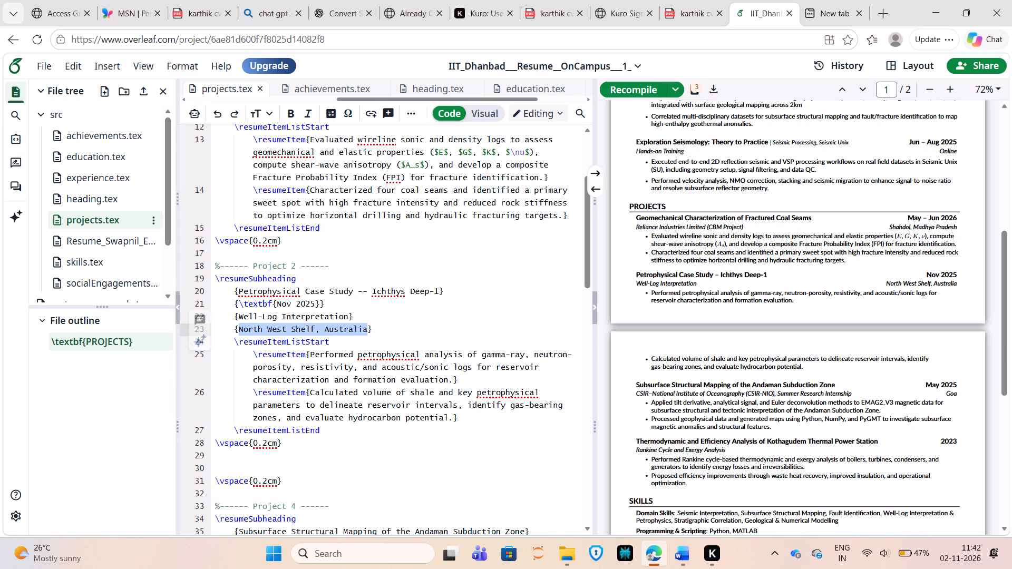
{"action": "key", "text": "BackSpace"}
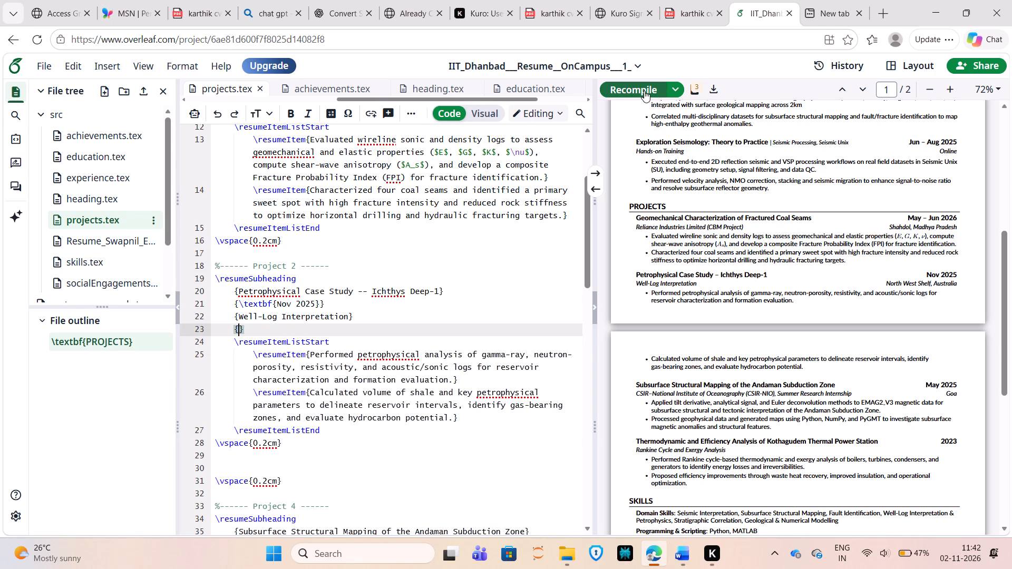
{"action": "left_click", "coordinate": [644, 91]}
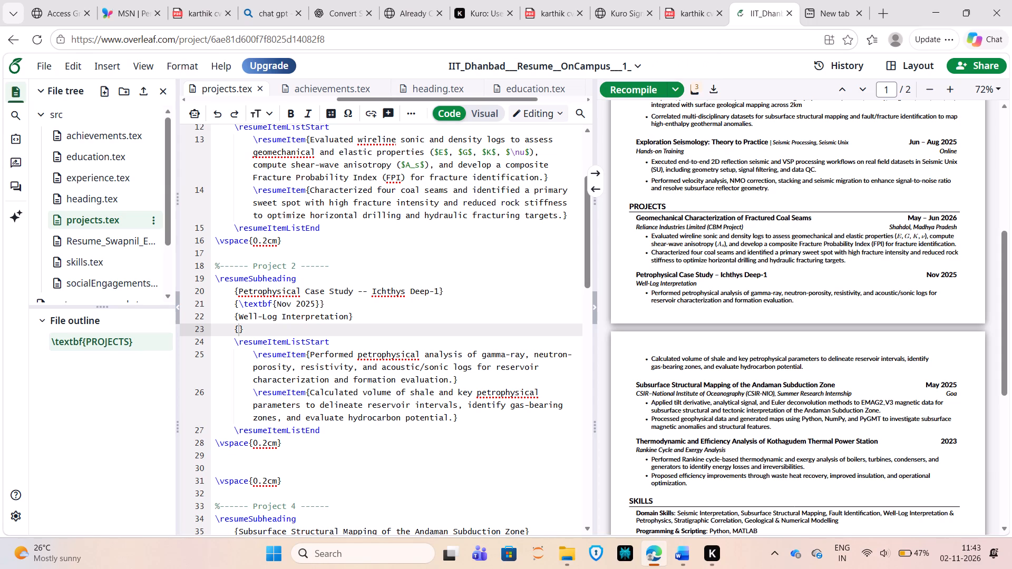
Go from the preview to the Kothagudem Thermal Power Station project's source and place the cursor inside its empty location braces.
{"action": "scroll", "coordinate": [797, 279], "scroll_direction": "down", "scroll_amount": 1}
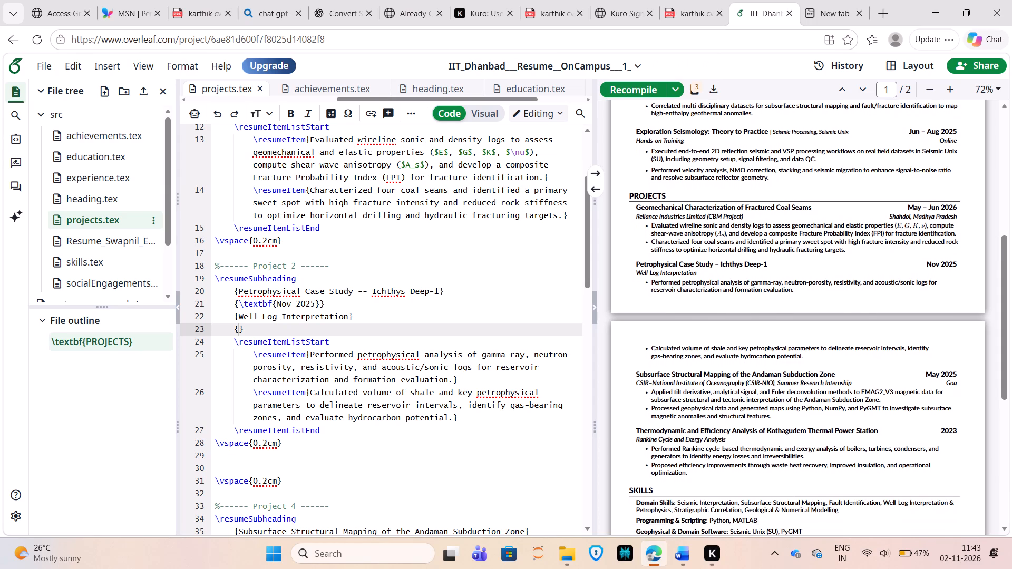
{"action": "scroll", "coordinate": [797, 279], "scroll_direction": "down", "scroll_amount": 1}
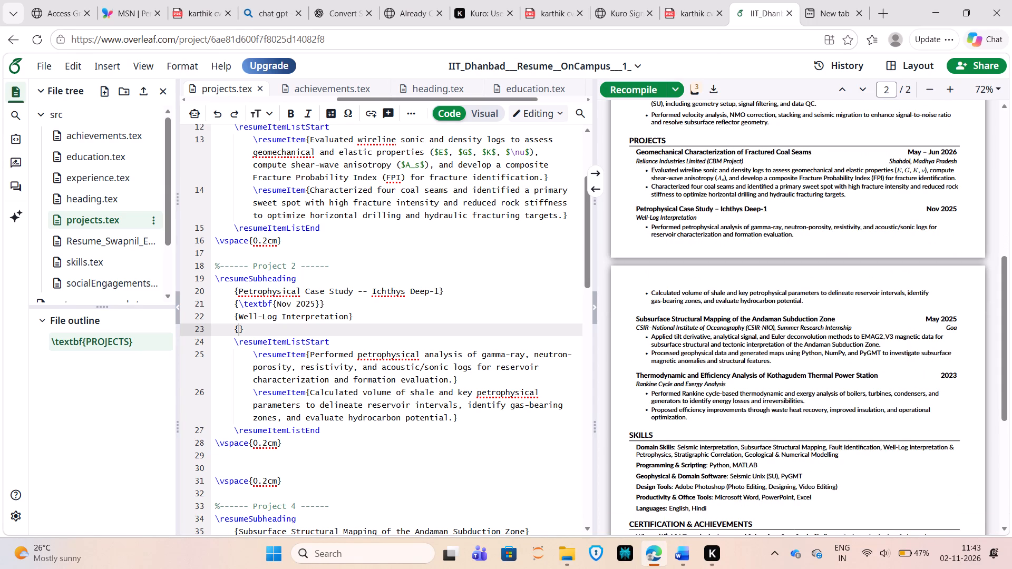
{"action": "left_click", "coordinate": [947, 377]}
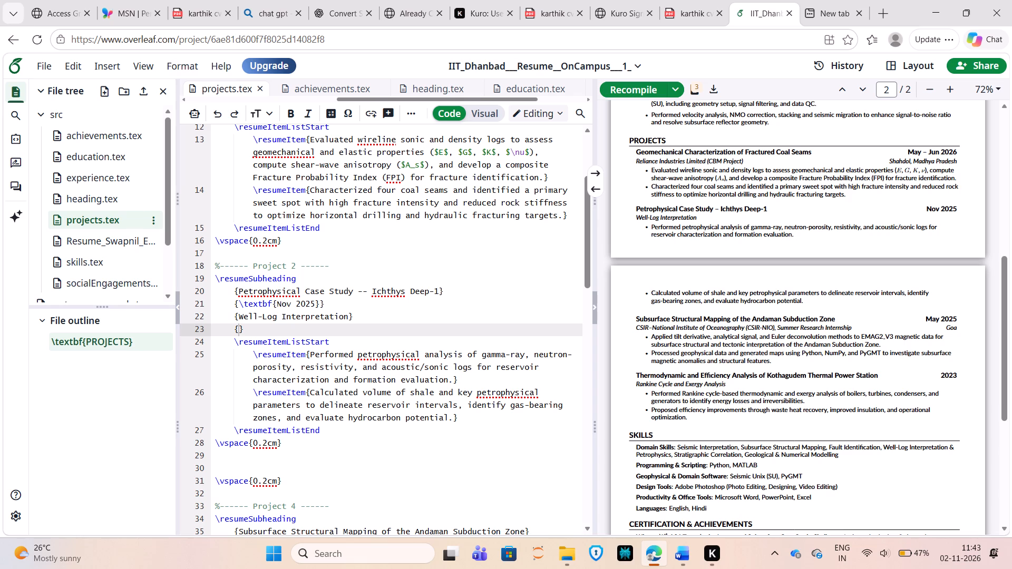
{"action": "double_click", "coordinate": [953, 375]}
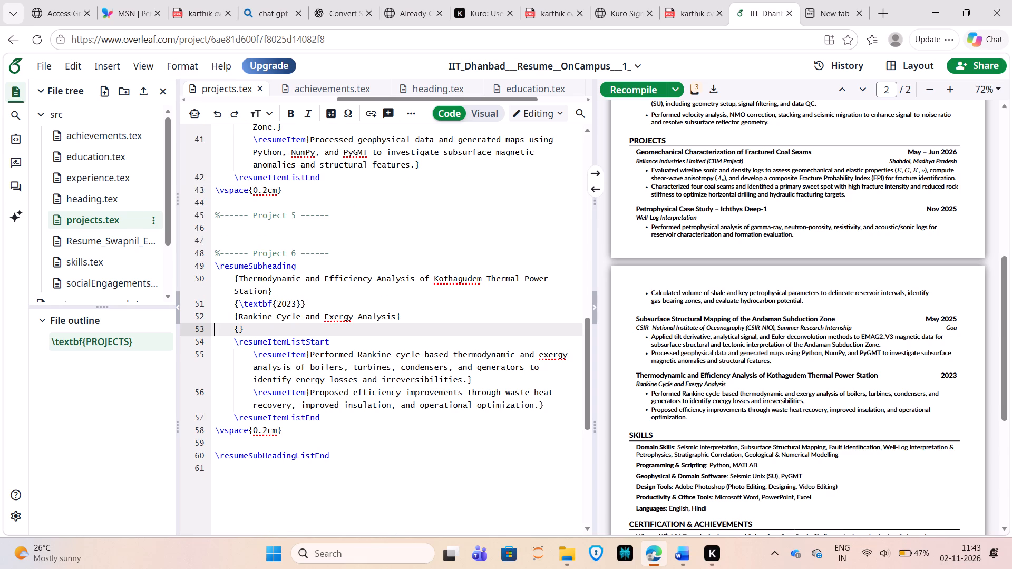
{"action": "double_click", "coordinate": [947, 373]}
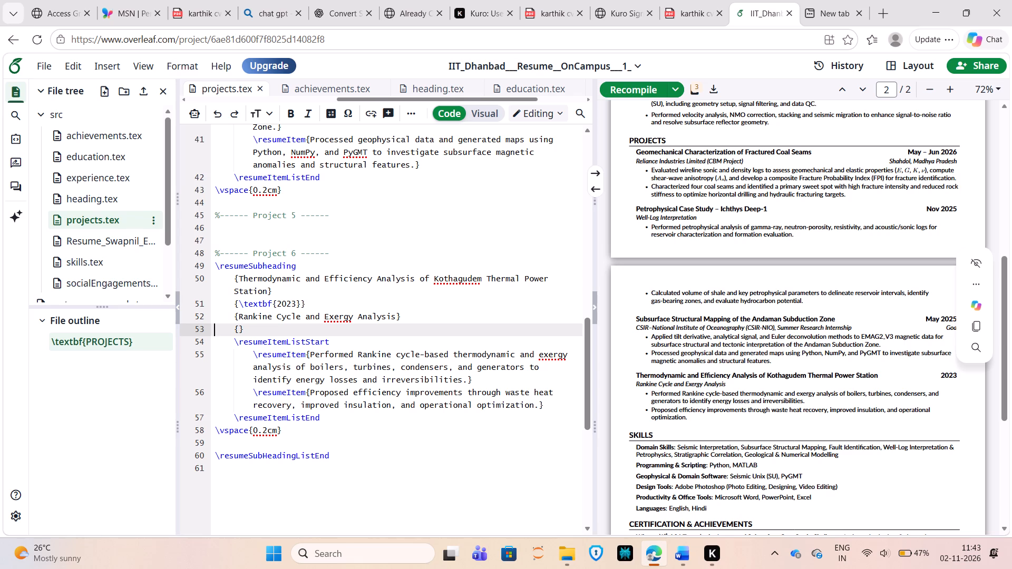
{"action": "left_click", "coordinate": [238, 328]}
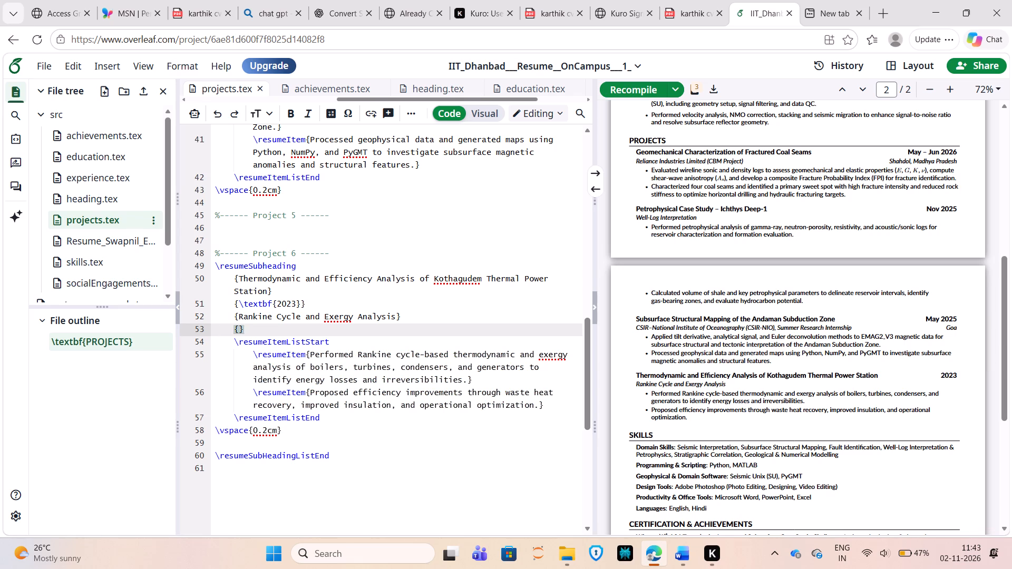
{"action": "left_click", "coordinate": [239, 330]}
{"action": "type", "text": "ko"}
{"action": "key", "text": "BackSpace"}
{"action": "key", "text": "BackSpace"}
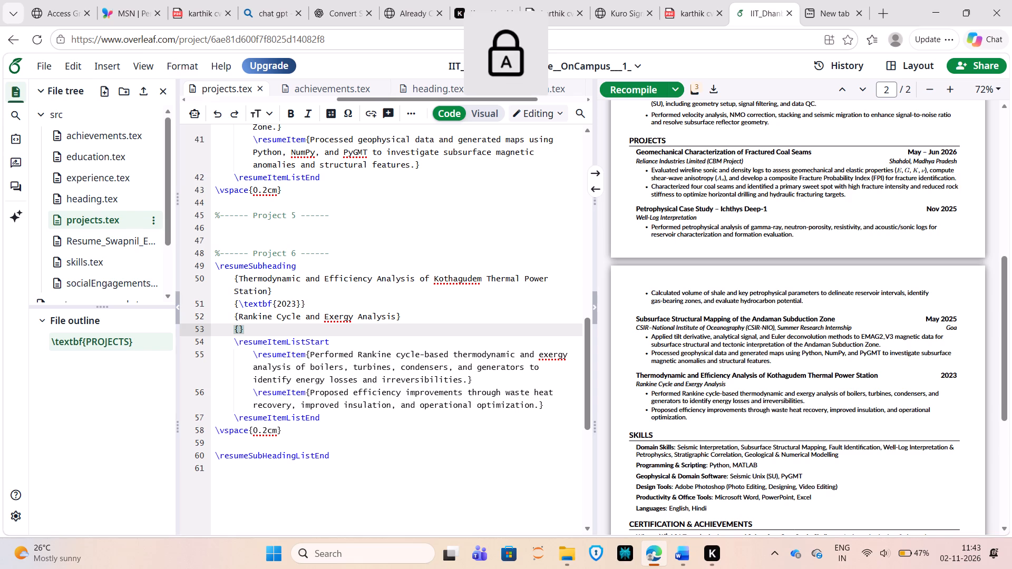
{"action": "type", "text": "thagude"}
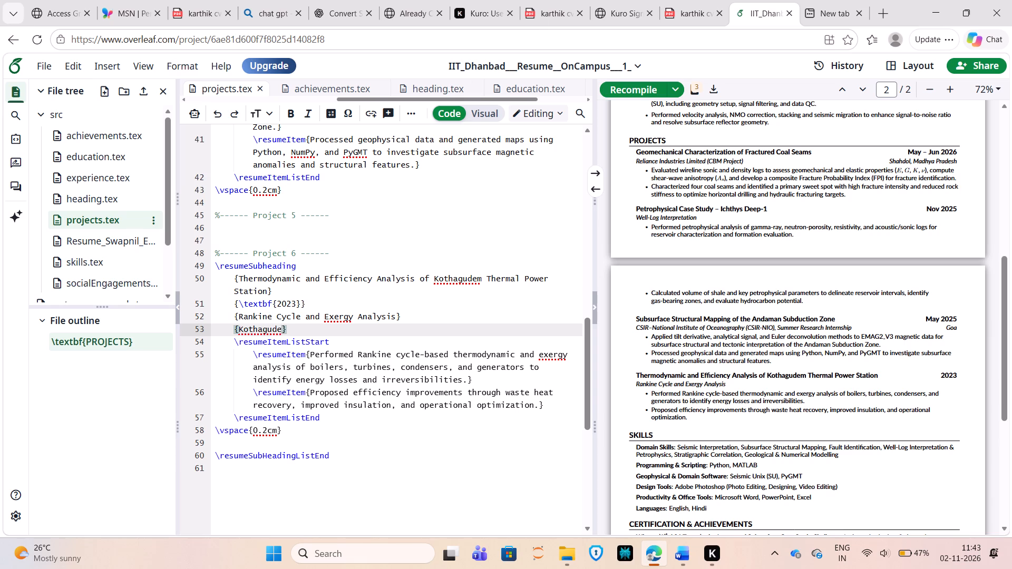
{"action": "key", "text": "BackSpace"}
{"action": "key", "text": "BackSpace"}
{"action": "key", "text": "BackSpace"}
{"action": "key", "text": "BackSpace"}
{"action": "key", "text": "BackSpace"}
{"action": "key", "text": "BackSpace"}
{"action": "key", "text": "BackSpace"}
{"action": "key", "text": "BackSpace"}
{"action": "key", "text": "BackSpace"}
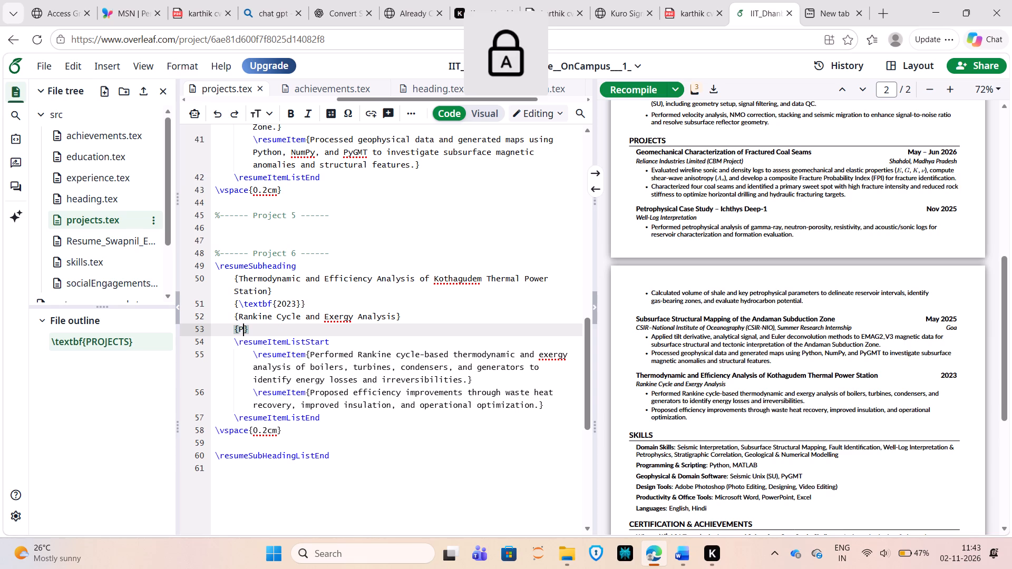
Enter "Palwancha,Telangana" as the Kothagudem Thermal Power Station project's location, recompiling the PDF and correcting the state's spelling.
{"action": "type", "text": "al"}
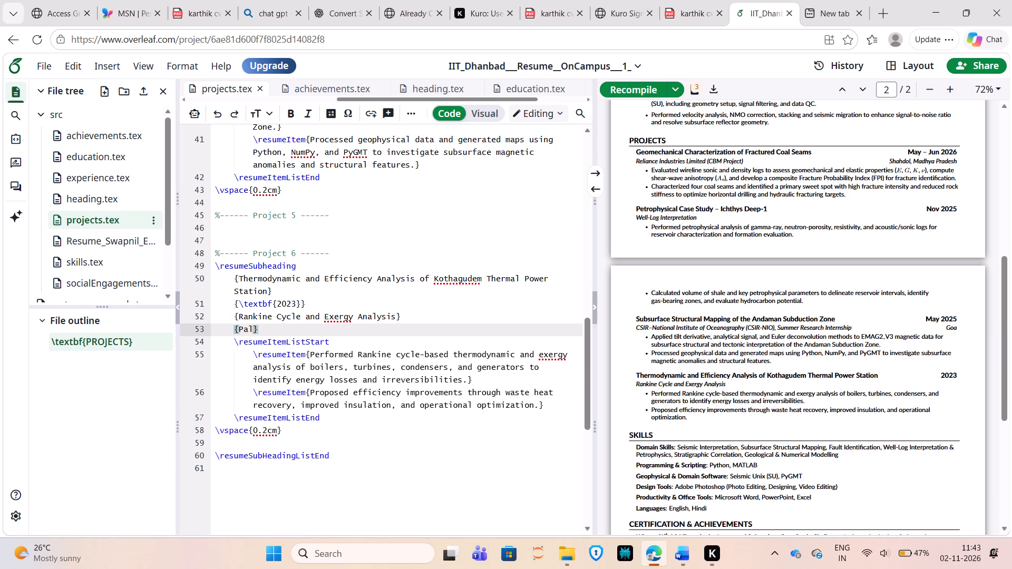
{"action": "type", "text": "wancha"}
{"action": "key", "text": "space"}
{"action": "key", "text": "BackSpace"}
{"action": "type", "text": ","}
{"action": "key", "text": "space"}
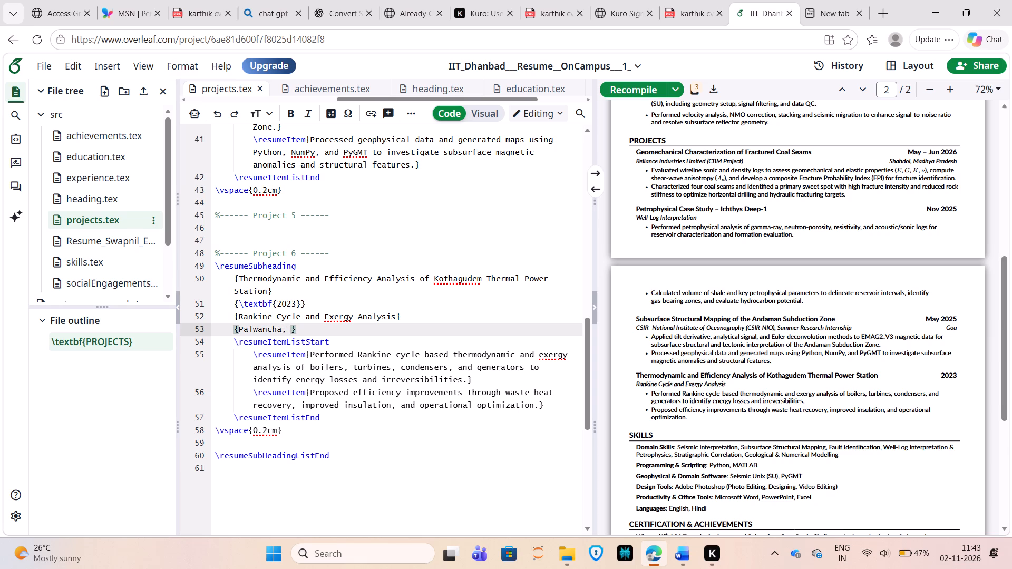
{"action": "key", "text": "BackSpace"}
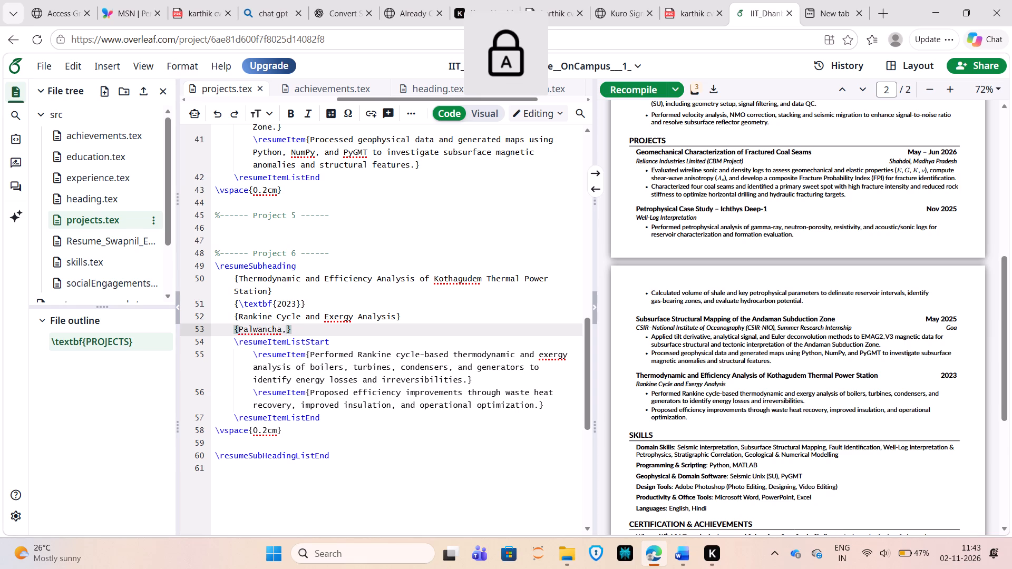
{"action": "key", "text": "e"}
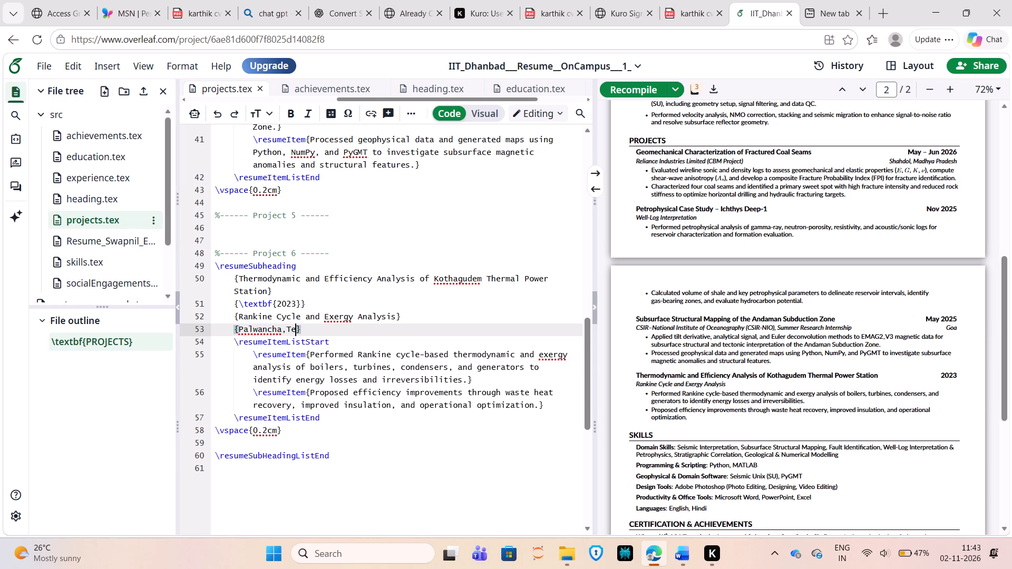
{"action": "key", "text": "l"}
{"action": "type", "text": "ngana"}
{"action": "key", "text": "space"}
{"action": "key", "text": "BackSpace"}
{"action": "left_click", "coordinate": [625, 84]}
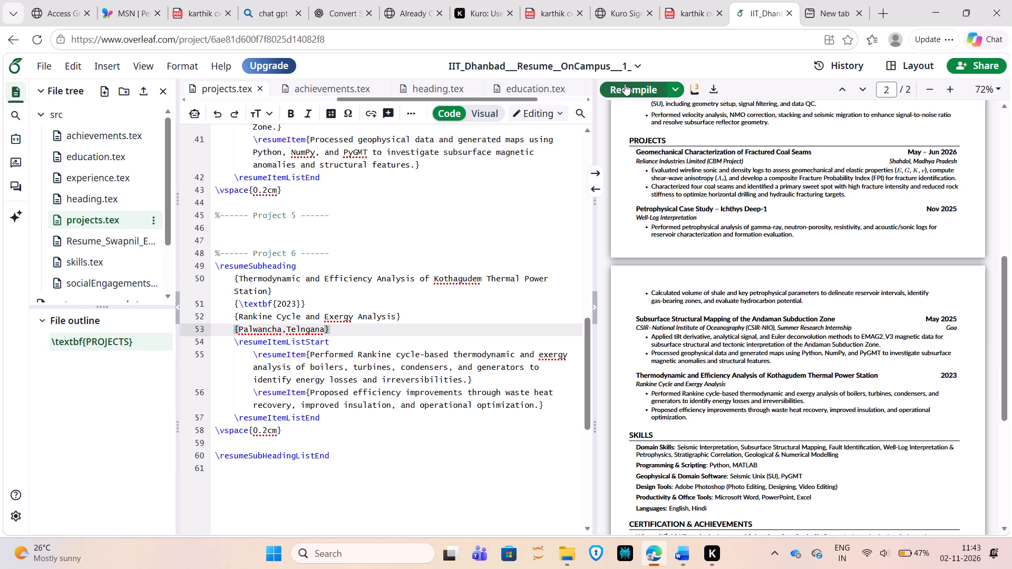
{"action": "left_click", "coordinate": [302, 331]}
{"action": "key", "text": "a"}
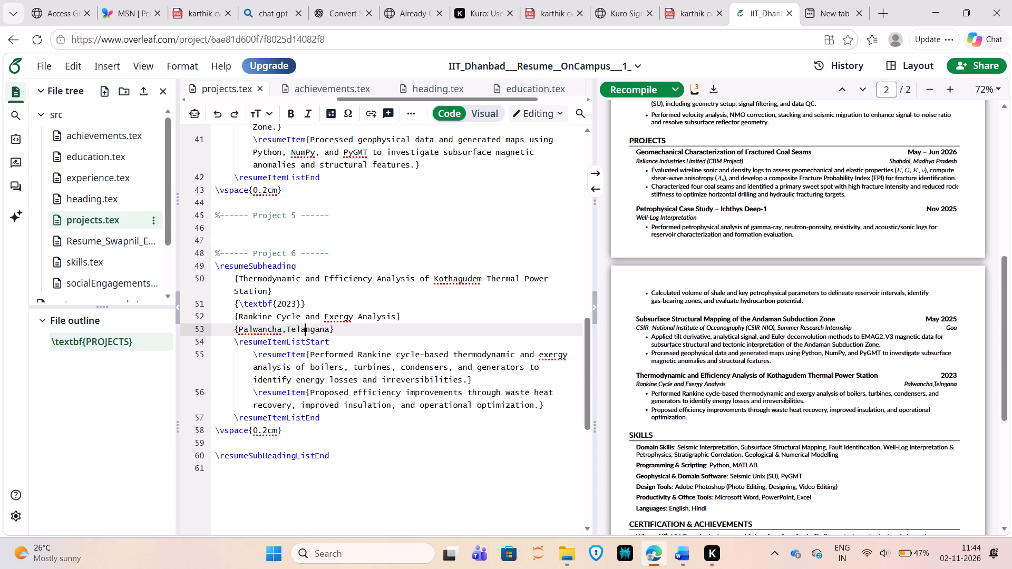
Recompile the resume PDF with the corrected Kothagudem Thermal Power Station project location.
{"action": "left_click", "coordinate": [636, 86]}
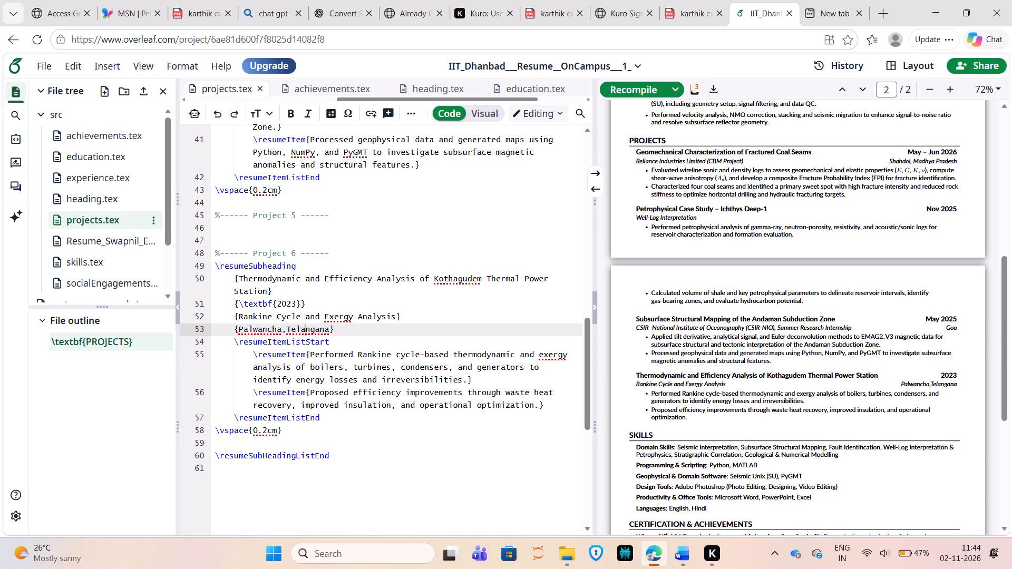
Go from the Certification & Achievements section in the compiled preview to its source in achievements.tex.
{"action": "scroll", "coordinate": [861, 390], "scroll_direction": "down", "scroll_amount": 2}
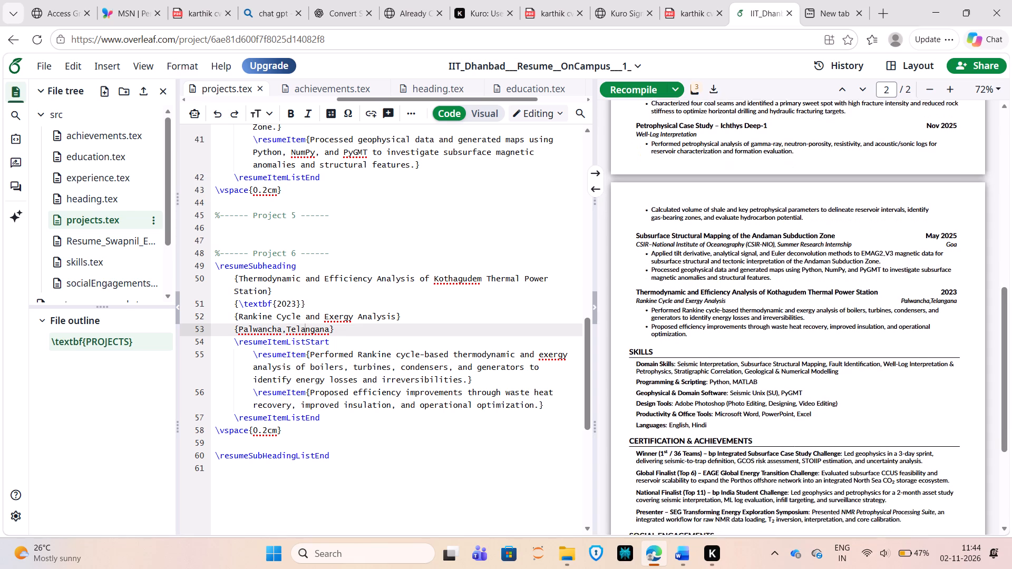
{"action": "scroll", "coordinate": [861, 390], "scroll_direction": "down", "scroll_amount": 2}
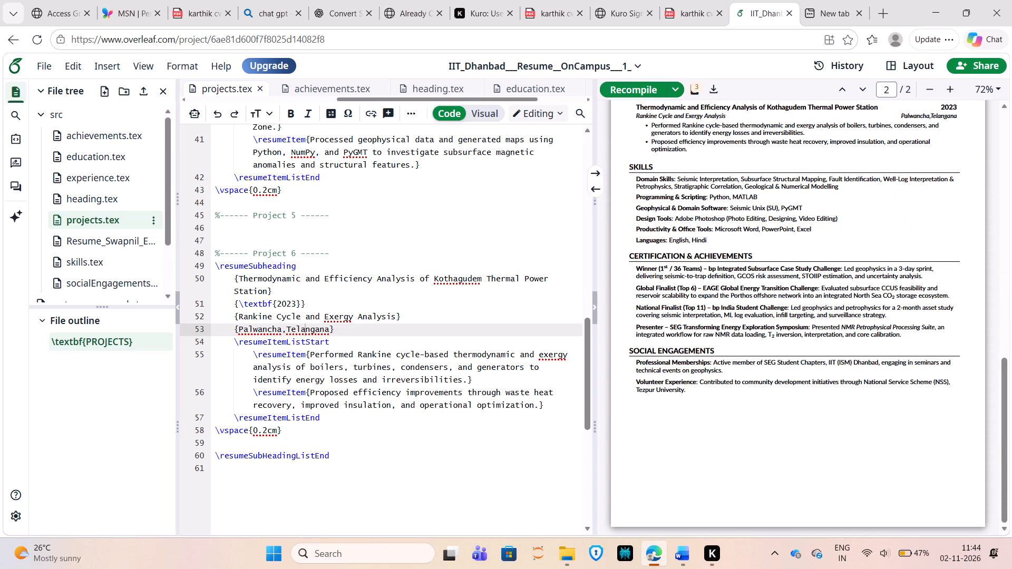
{"action": "left_click_drag", "start_coordinate": [905, 331], "coordinate": [659, 284]}
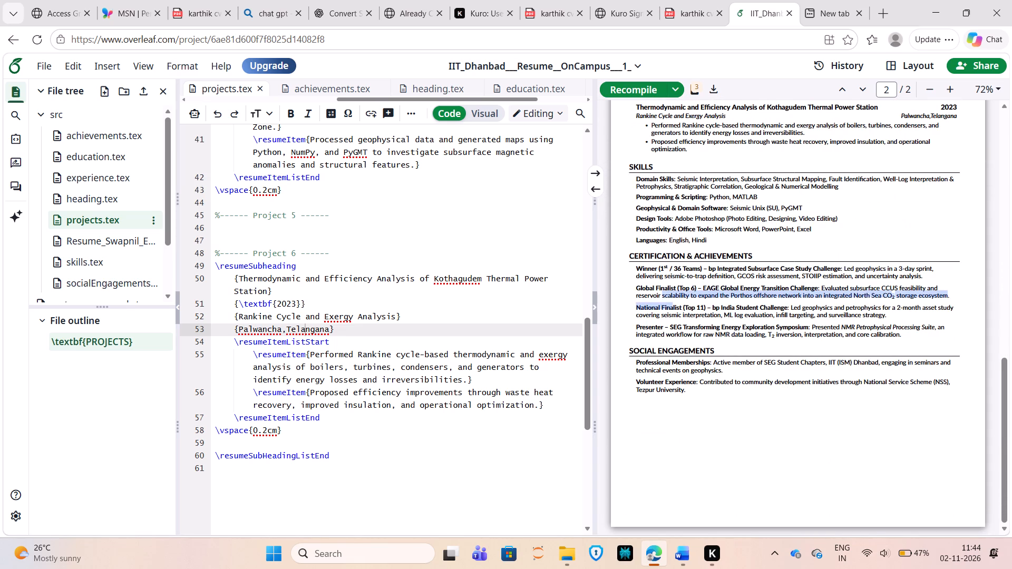
{"action": "left_click_drag", "start_coordinate": [659, 284], "coordinate": [650, 262]}
{"action": "double_click", "coordinate": [650, 262]}
{"action": "left_click", "coordinate": [646, 280]}
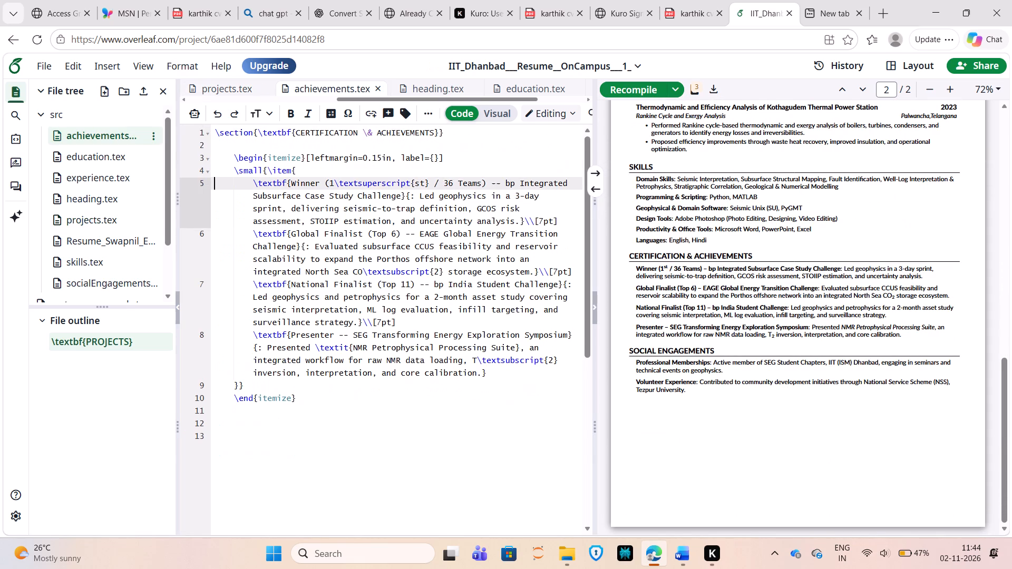
{"action": "scroll", "coordinate": [203, 166], "scroll_direction": "up", "scroll_amount": 1}
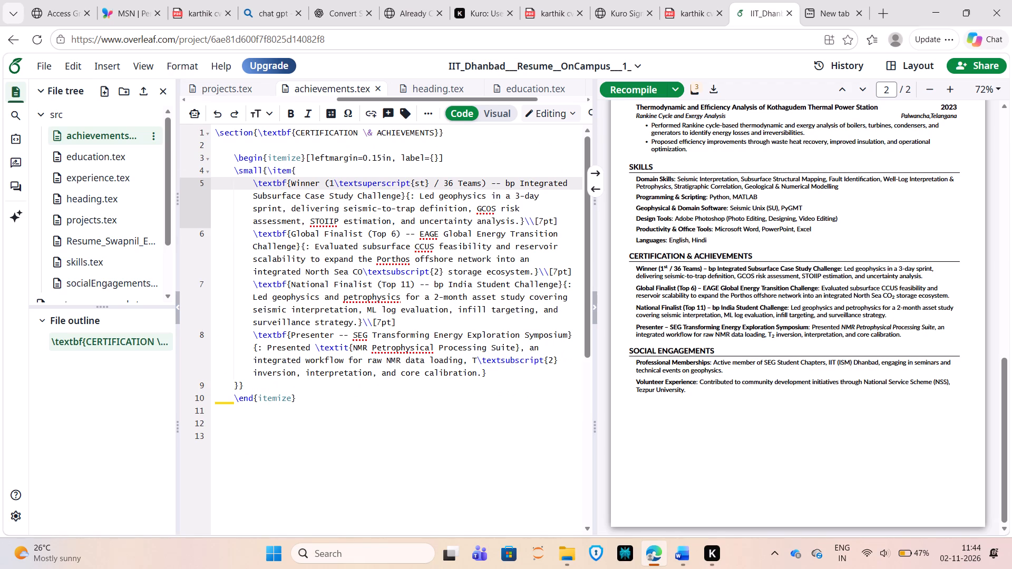
{"action": "scroll", "coordinate": [203, 166], "scroll_direction": "up", "scroll_amount": 1}
{"action": "left_click", "coordinate": [153, 132]}
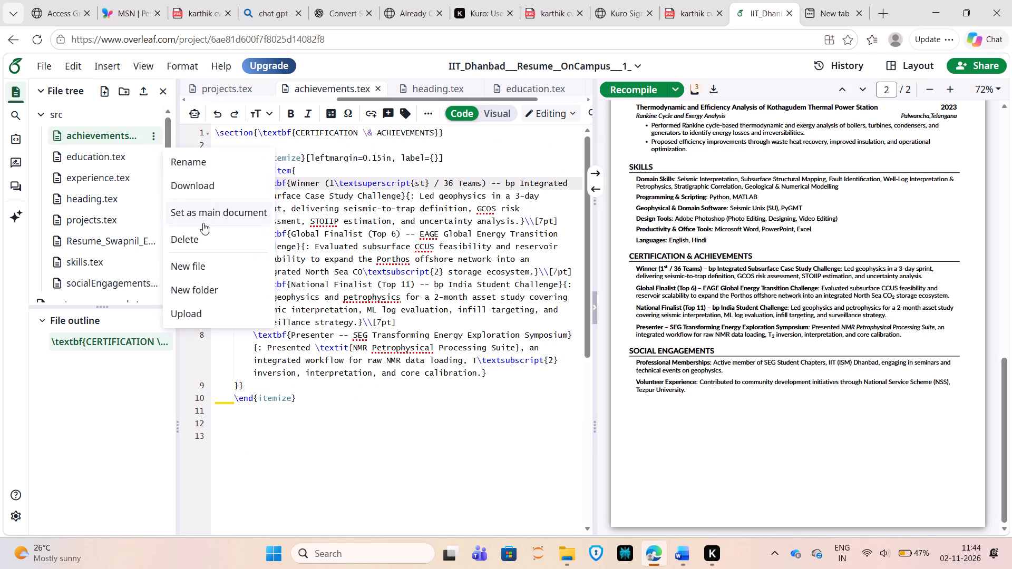
{"action": "left_click", "coordinate": [336, 331]}
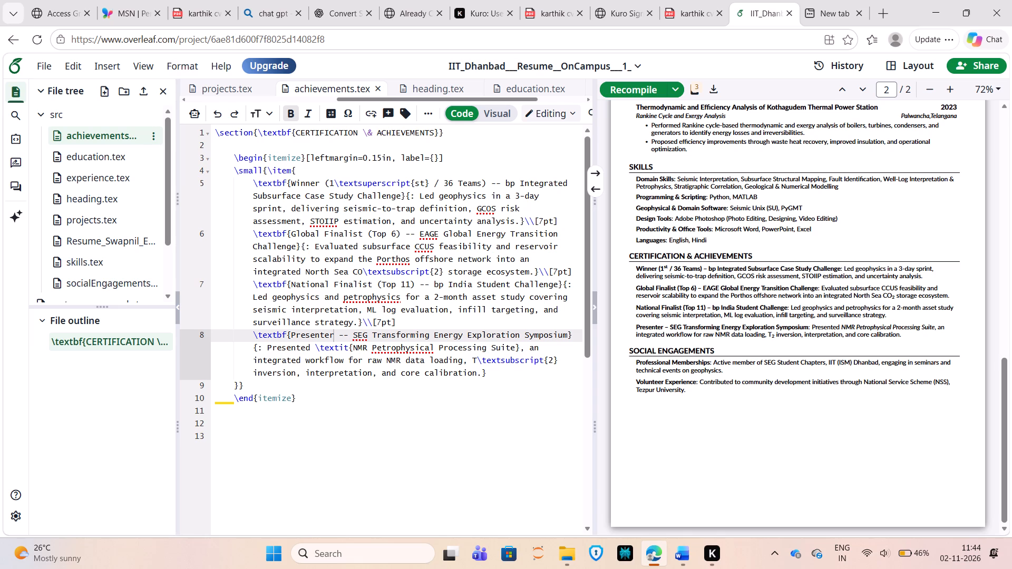
Switch to the CV in Word and examine its certification, workshops and positions of responsibility sections on page 2.
{"action": "left_click", "coordinate": [676, 554]}
{"action": "scroll", "coordinate": [284, 217], "scroll_direction": "up", "scroll_amount": 1}
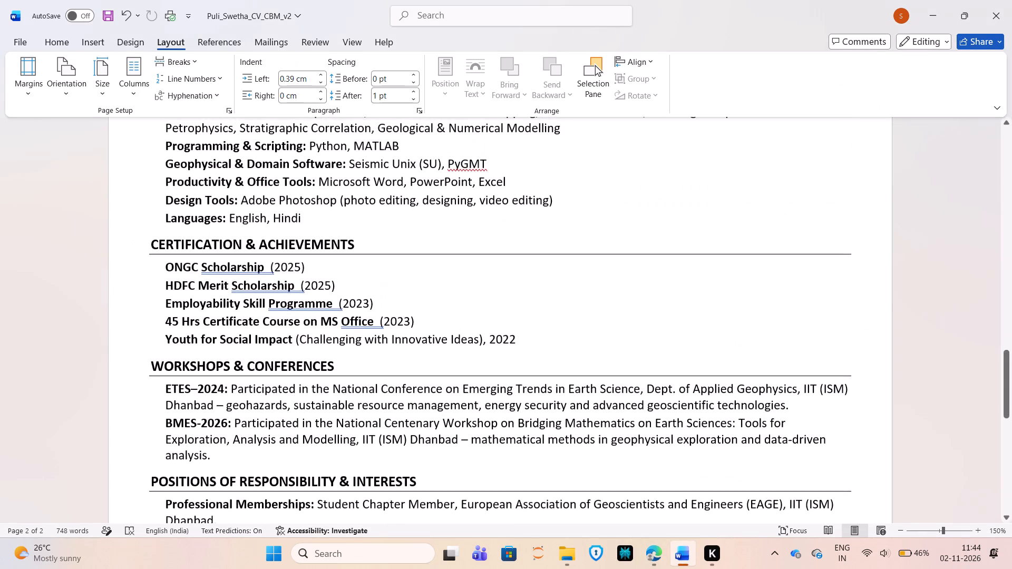
{"action": "scroll", "coordinate": [284, 217], "scroll_direction": "up", "scroll_amount": 1}
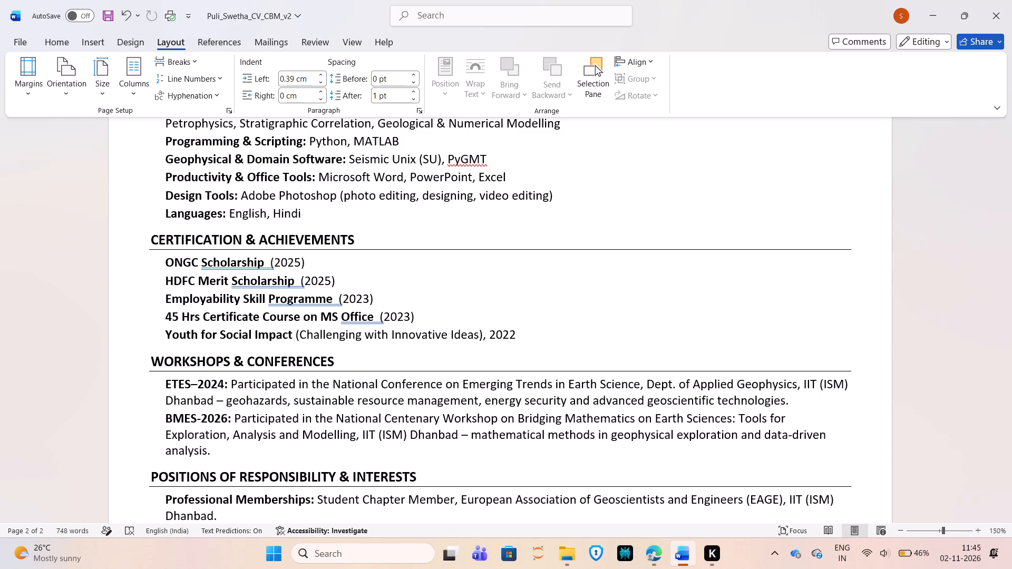
{"action": "left_click", "coordinate": [408, 318]}
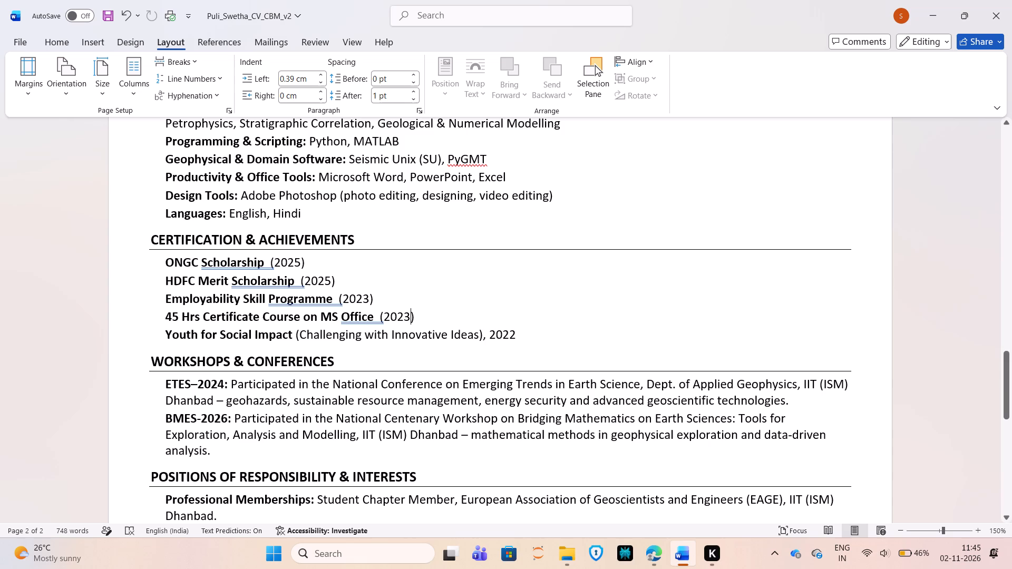
{"action": "left_click", "coordinate": [407, 340]}
{"action": "scroll", "coordinate": [206, 458], "scroll_direction": "down", "scroll_amount": 1}
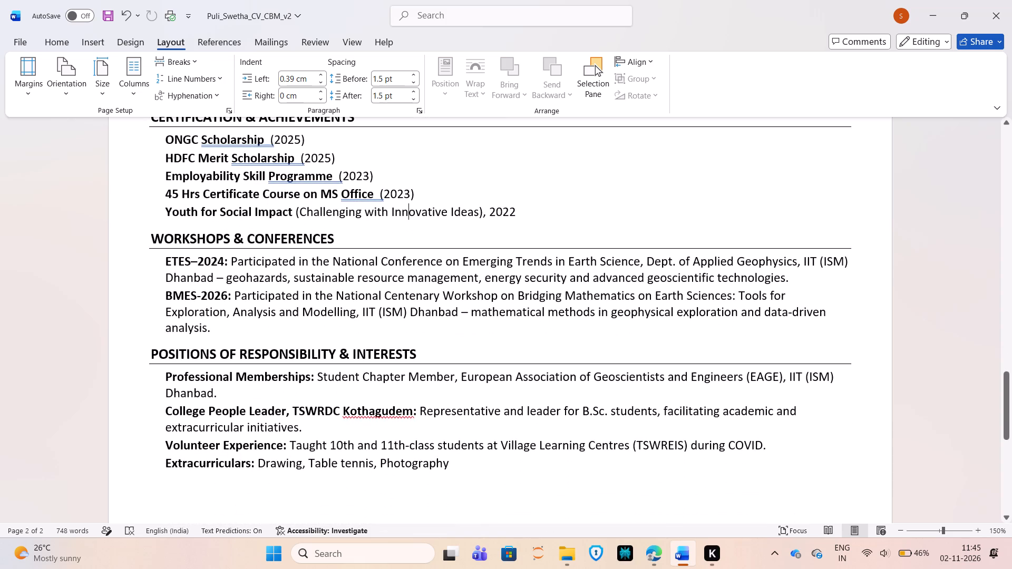
{"action": "left_click", "coordinate": [215, 315]}
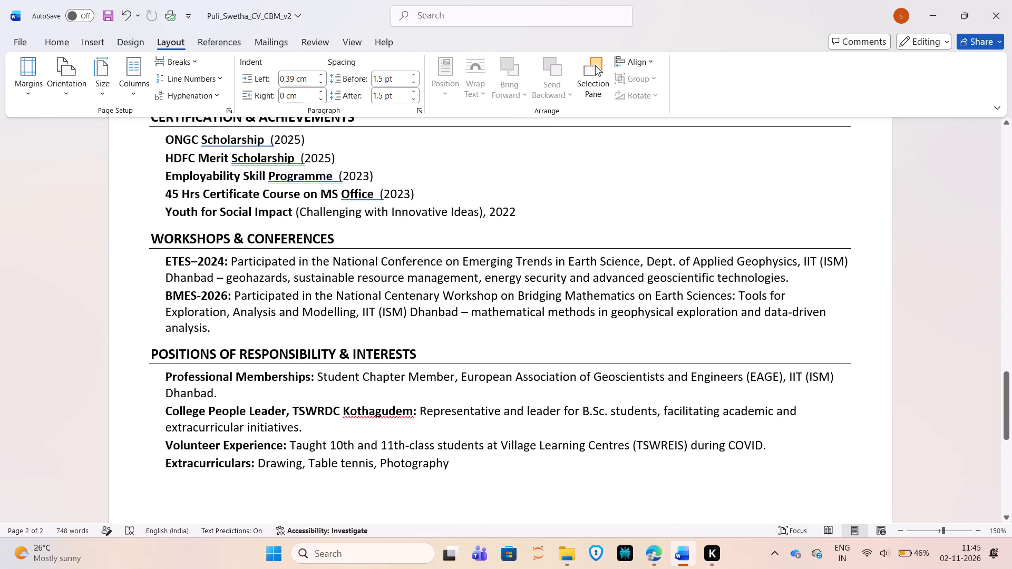
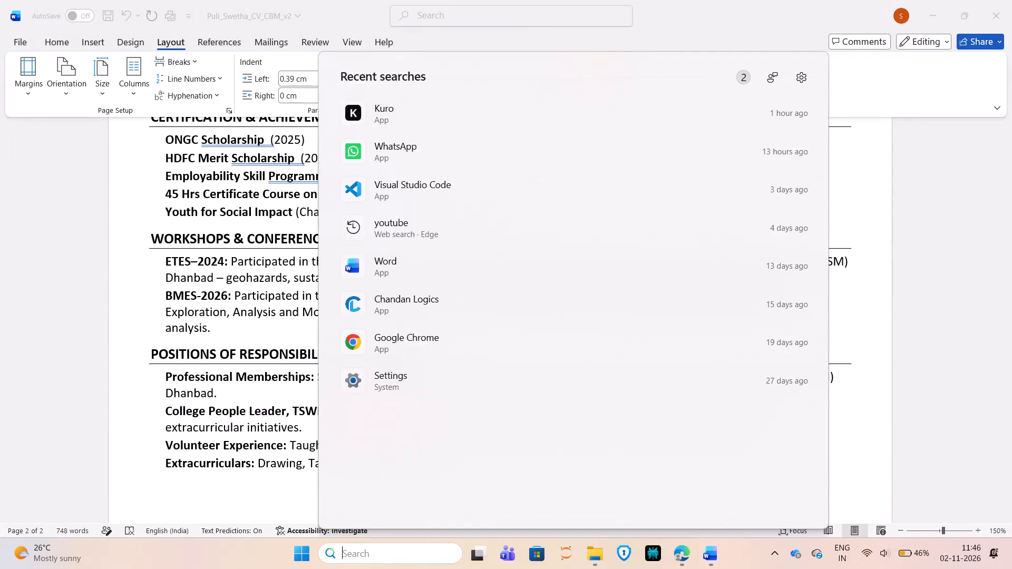
Search the computer for the Kuro app and launch it.
{"action": "type", "text": "ke"}
{"action": "key", "text": "BackSpace"}
{"action": "key", "text": "u"}
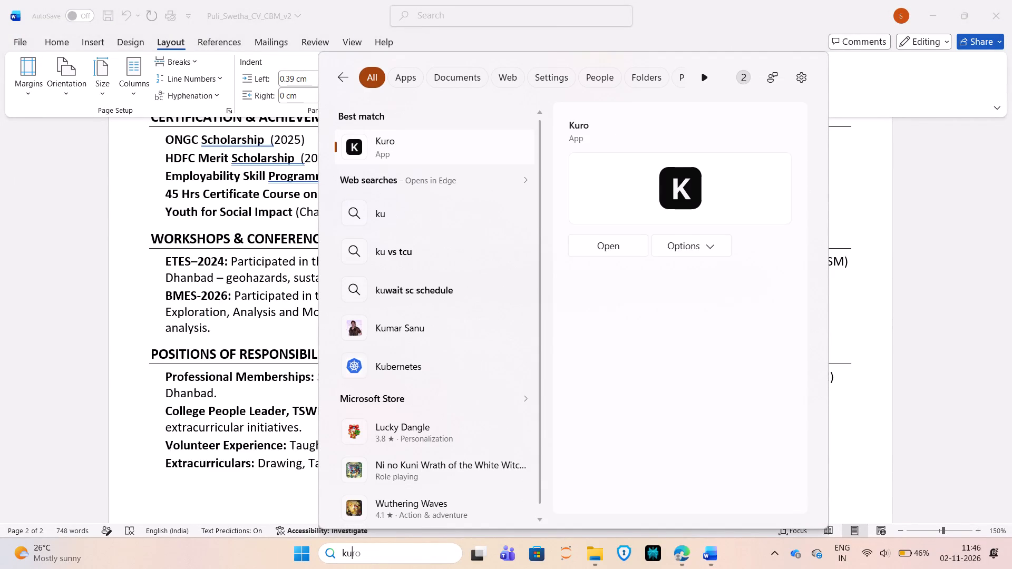
{"action": "left_click", "coordinate": [410, 153]}
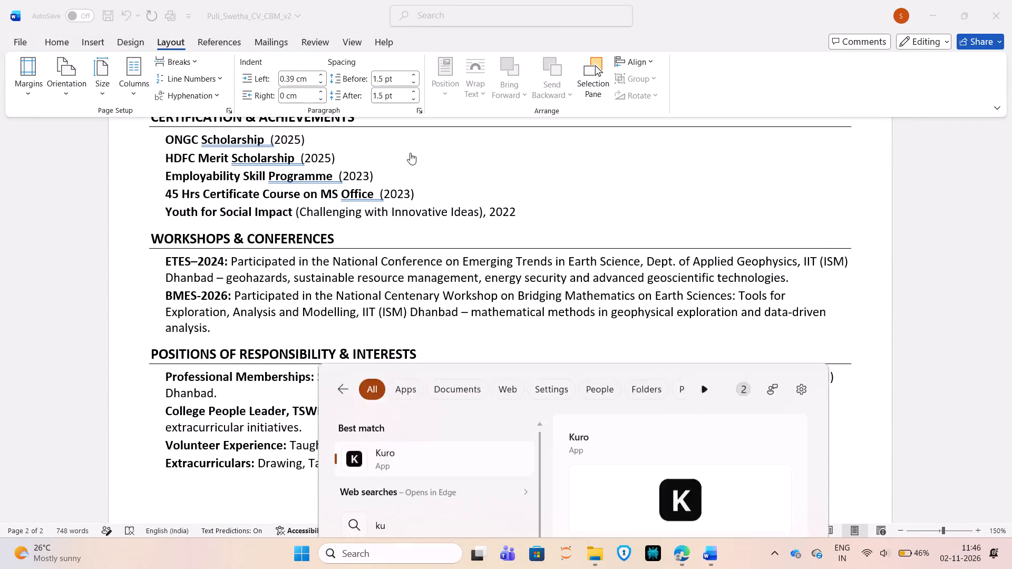
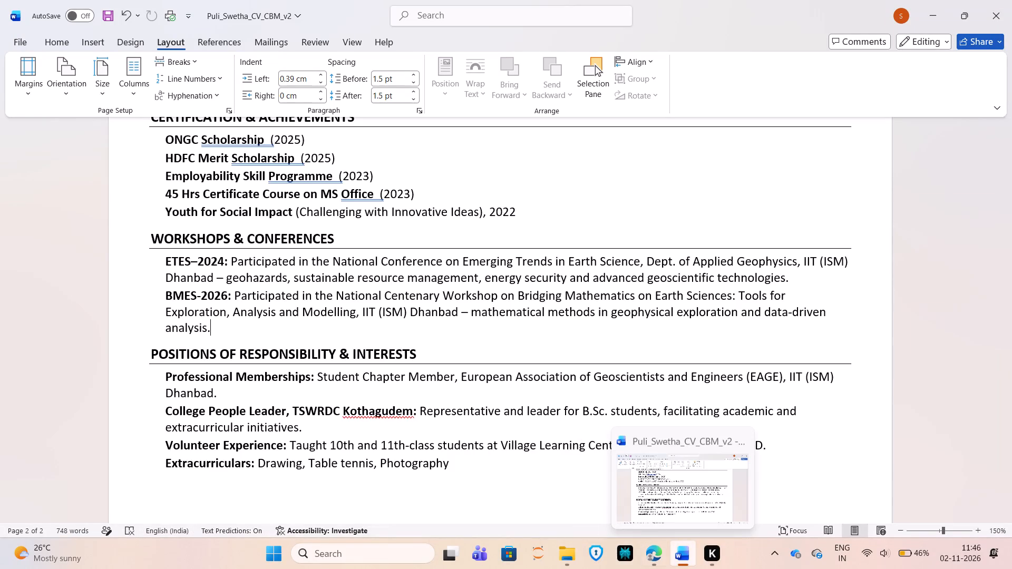
In Overleaf's achievements.tex, replace the section heading with "WORKSHOPS & CONFERENCES" copied from the Word CV.
{"action": "left_click", "coordinate": [653, 553]}
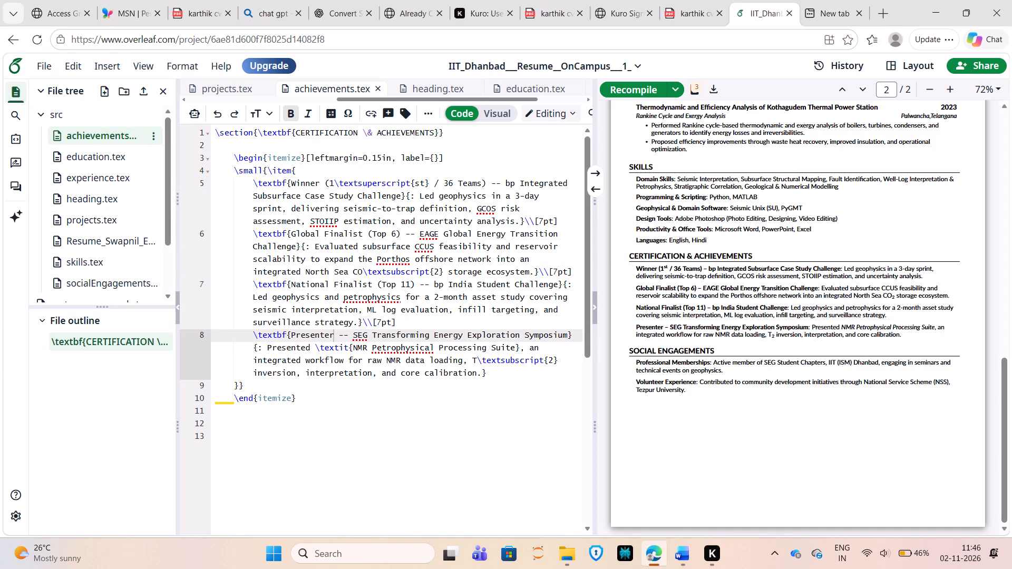
{"action": "scroll", "coordinate": [678, 356], "scroll_direction": "down", "scroll_amount": 1}
{"action": "scroll", "coordinate": [678, 356], "scroll_direction": "up", "scroll_amount": 1}
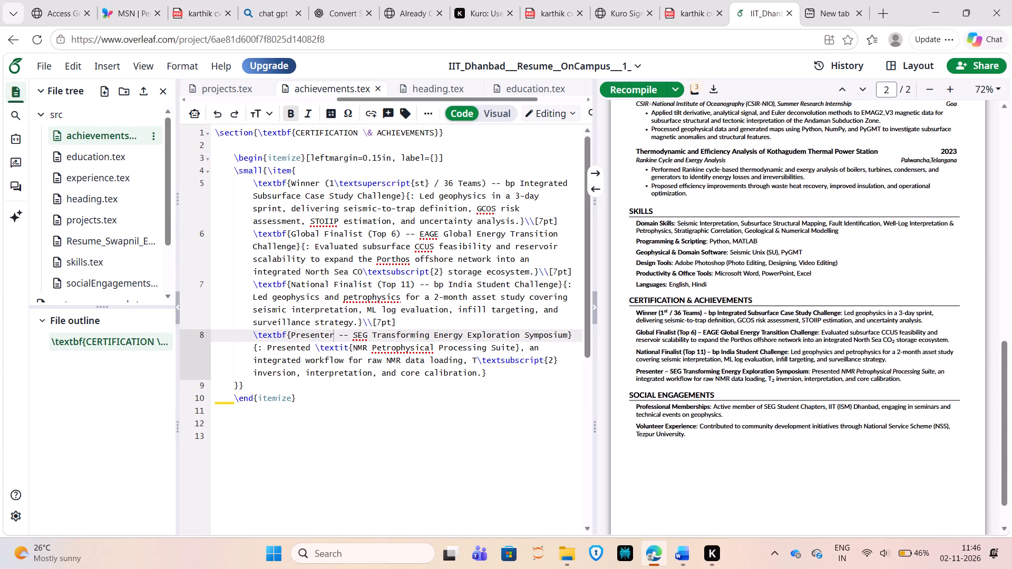
{"action": "scroll", "coordinate": [678, 356], "scroll_direction": "up", "scroll_amount": 1}
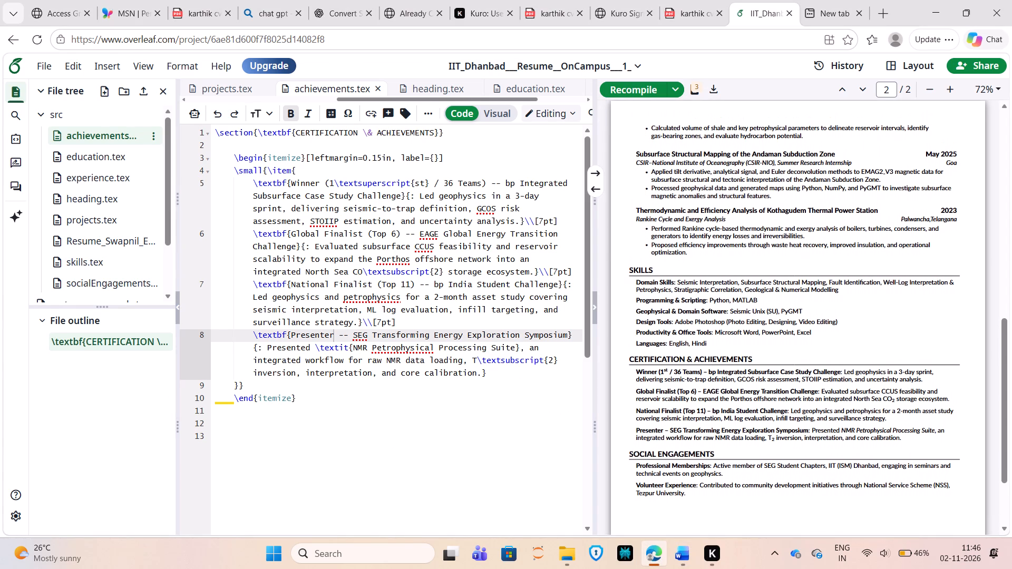
{"action": "left_click", "coordinate": [720, 409]}
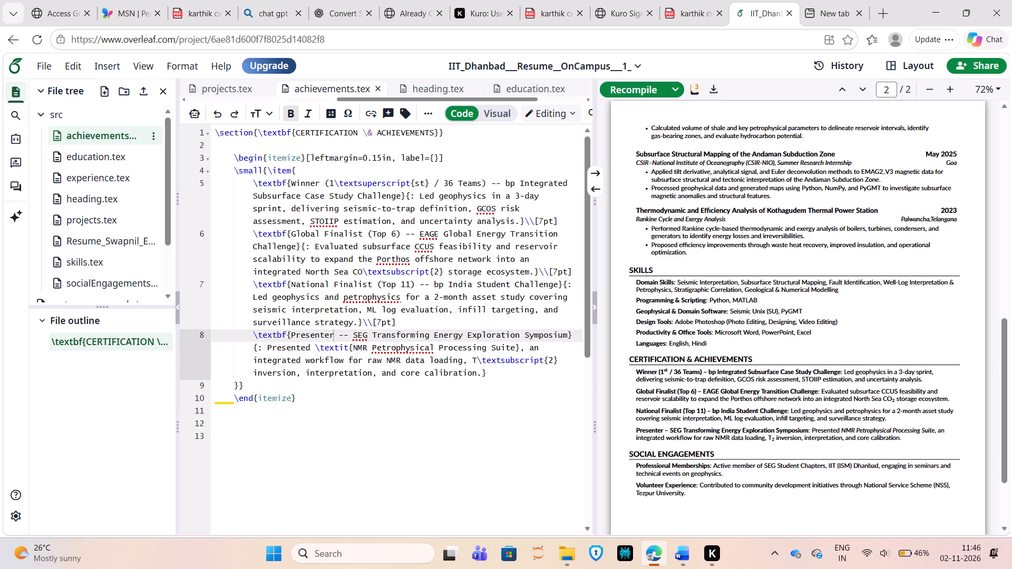
{"action": "left_click", "coordinate": [666, 387]}
{"action": "double_click", "coordinate": [666, 387]}
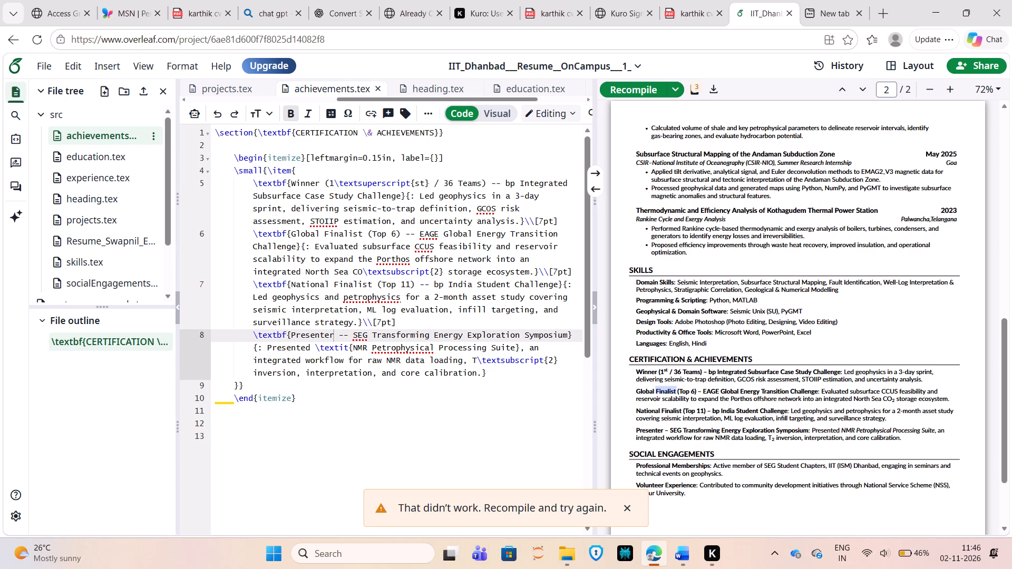
{"action": "scroll", "coordinate": [315, 373], "scroll_direction": "up", "scroll_amount": 2}
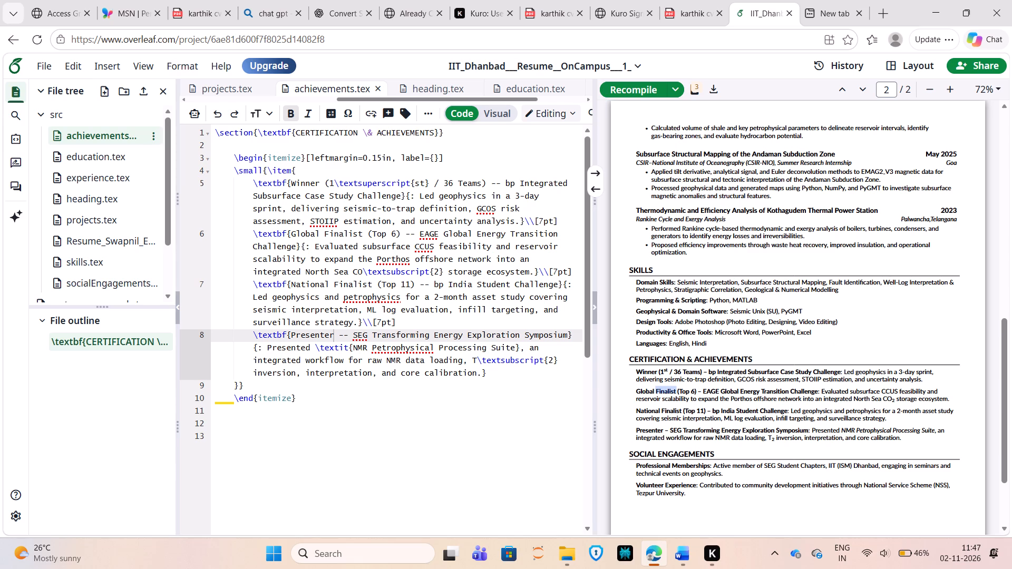
{"action": "left_click_drag", "start_coordinate": [297, 130], "coordinate": [434, 134]}
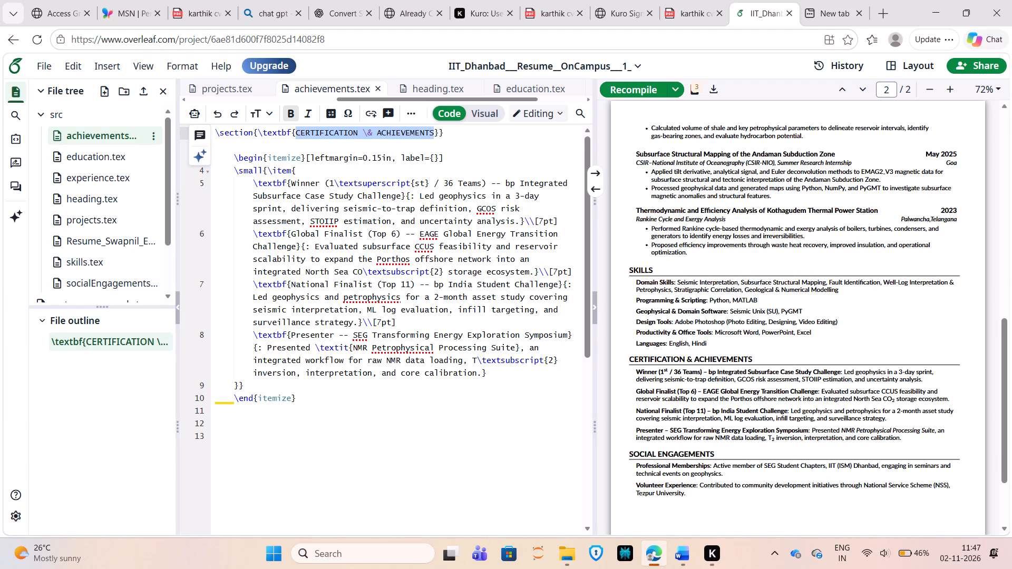
{"action": "left_click", "coordinate": [675, 547]}
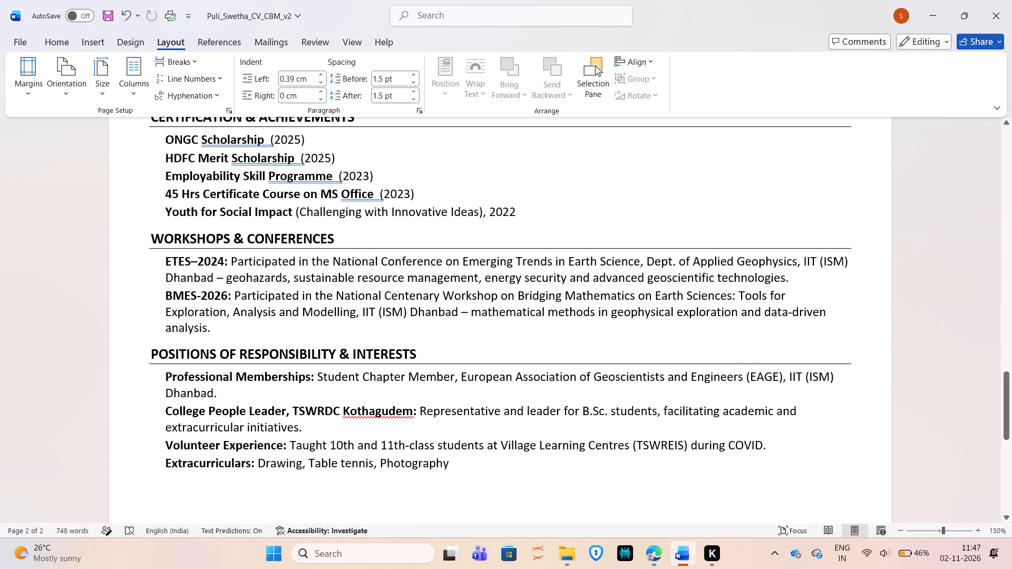
{"action": "left_click_drag", "start_coordinate": [149, 235], "coordinate": [328, 240]}
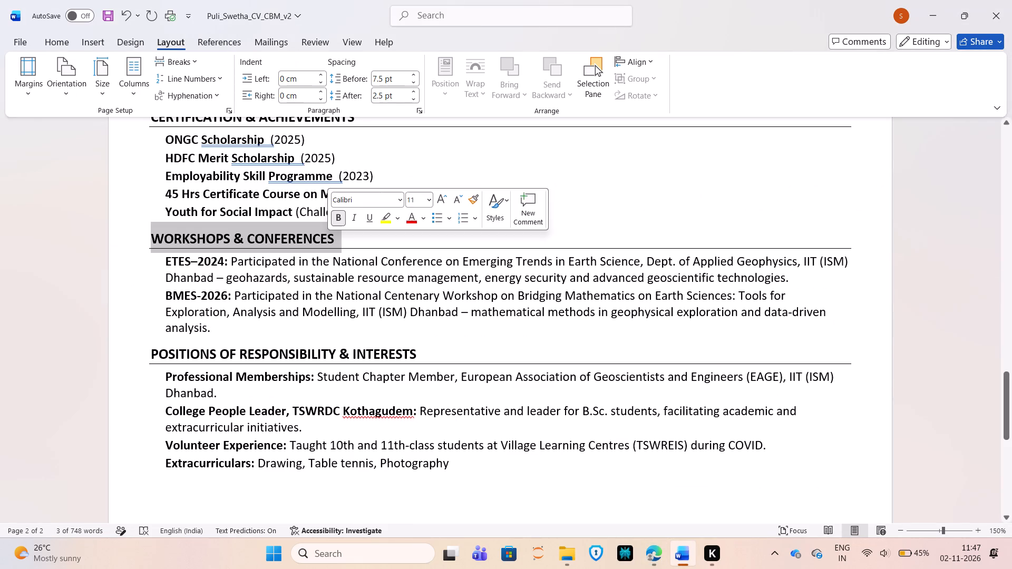
{"action": "key", "text": "ctrl+c"}
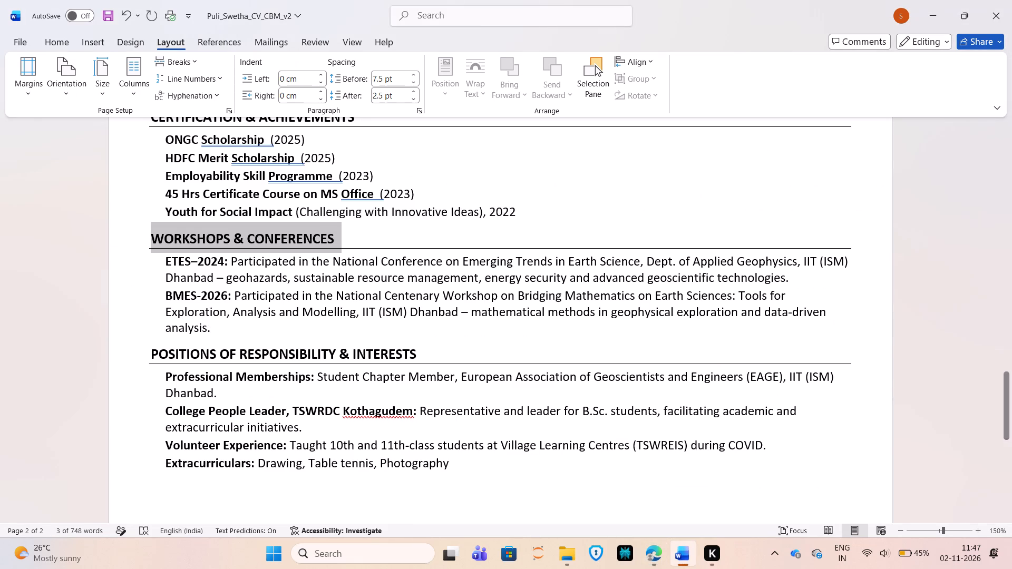
{"action": "left_click", "coordinate": [936, 16]}
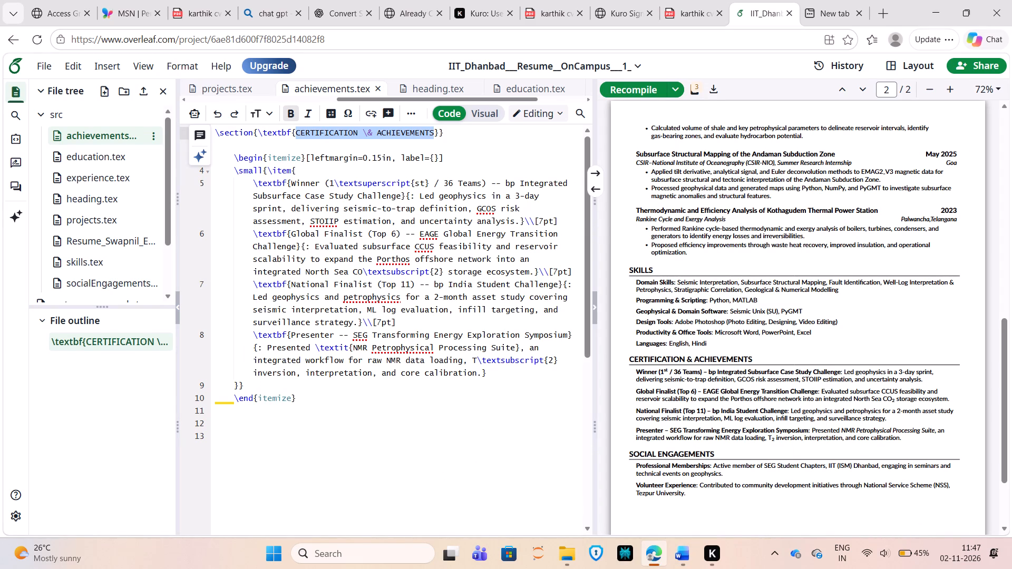
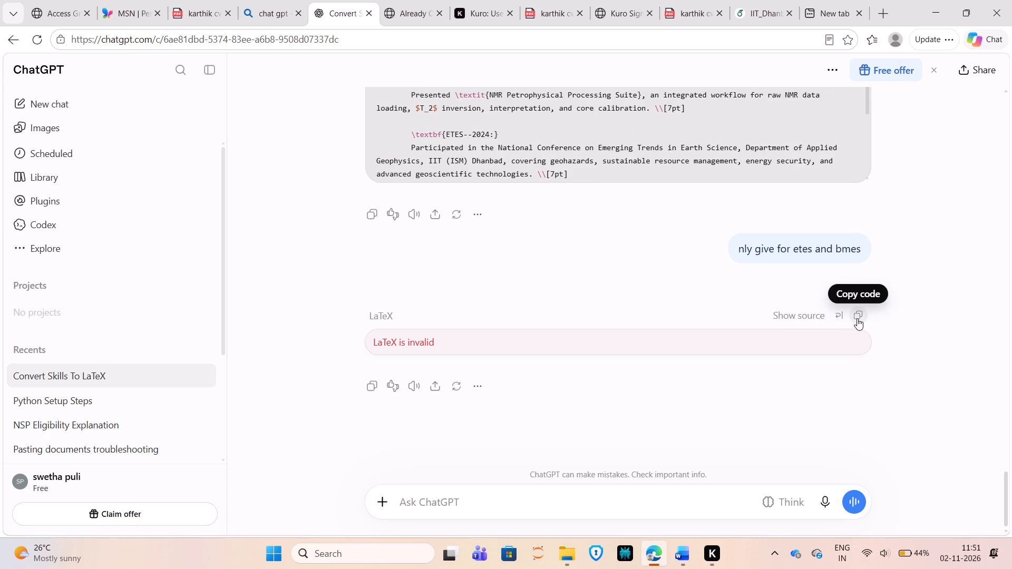
Replace the contents of achievements.tex in Overleaf with ChatGPT's latest Workshops & Conferences LaTeX code for ETES and BMES only.
{"action": "left_click", "coordinate": [859, 318]}
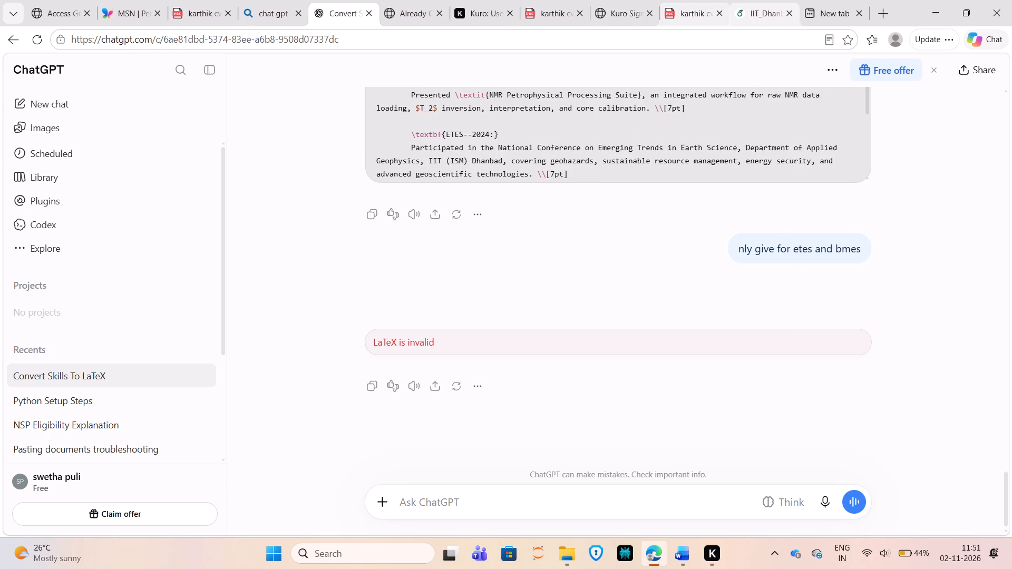
{"action": "left_click", "coordinate": [751, 13]}
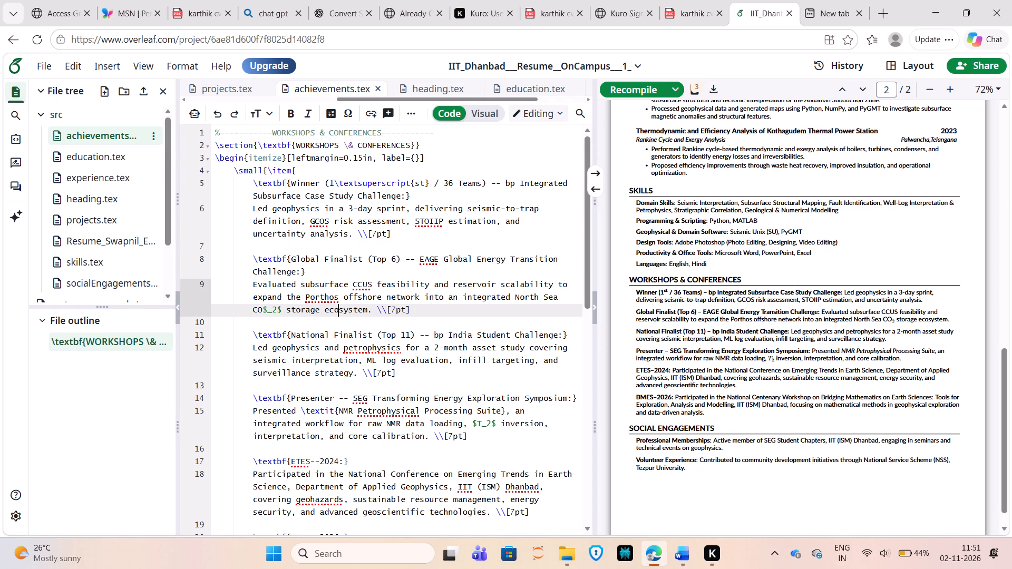
{"action": "key", "text": "ctrl+a"}
{"action": "key", "text": "ctrl+v"}
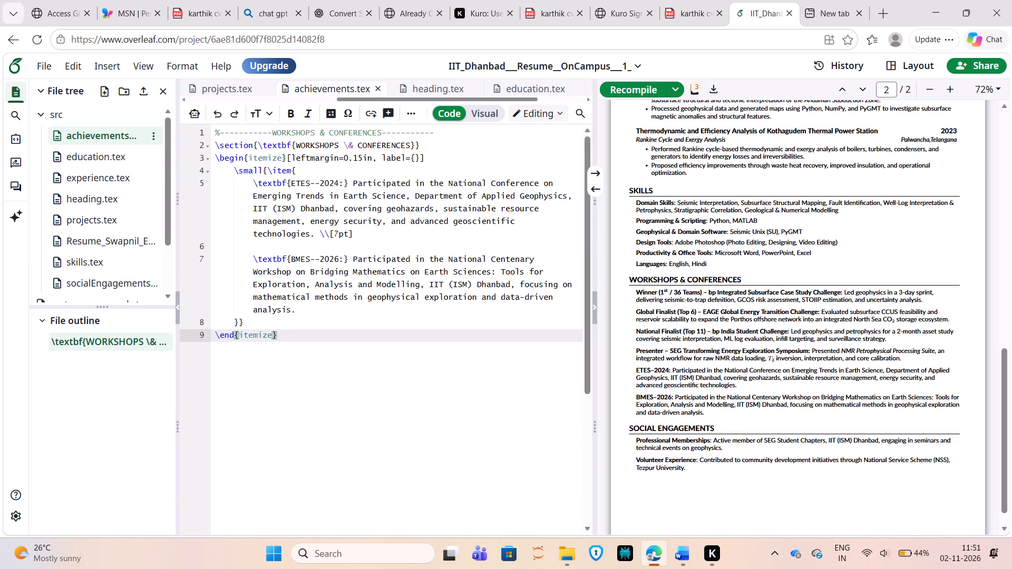
Recompile the resume PDF and check the Workshops & Conferences section on page 2.
{"action": "left_click", "coordinate": [645, 82]}
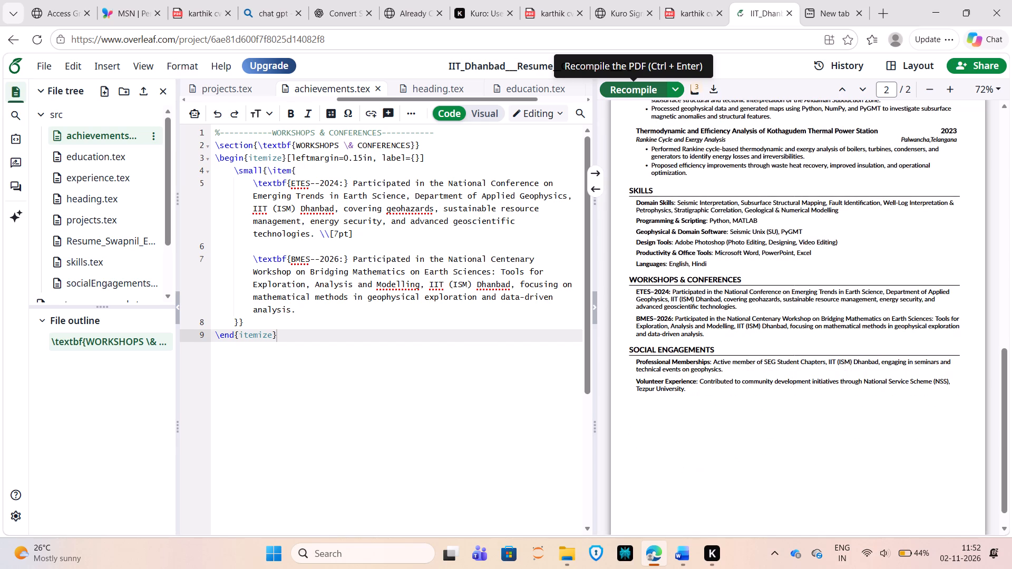
{"action": "scroll", "coordinate": [682, 315], "scroll_direction": "up", "scroll_amount": 1}
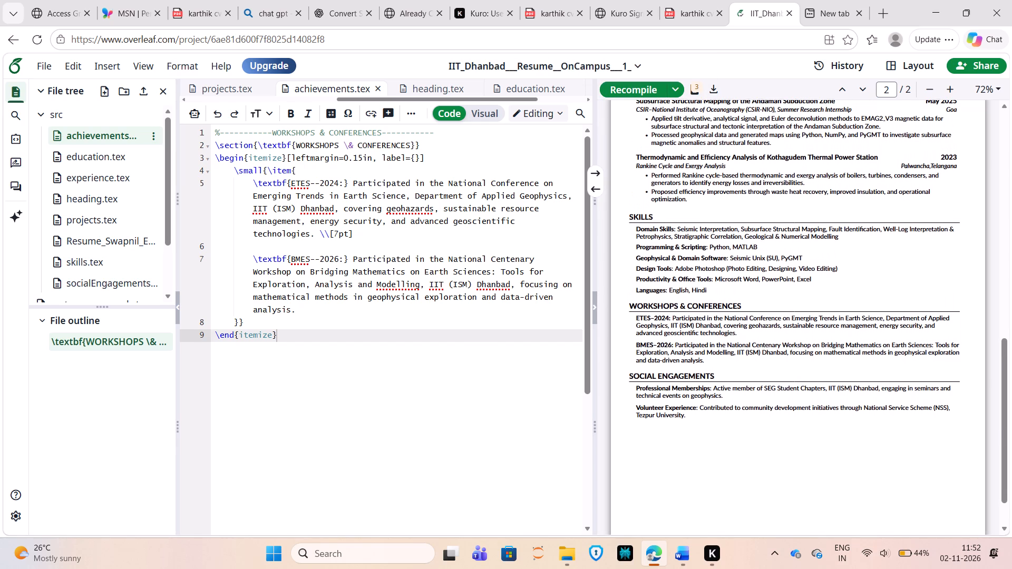
{"action": "scroll", "coordinate": [682, 315], "scroll_direction": "up", "scroll_amount": 1}
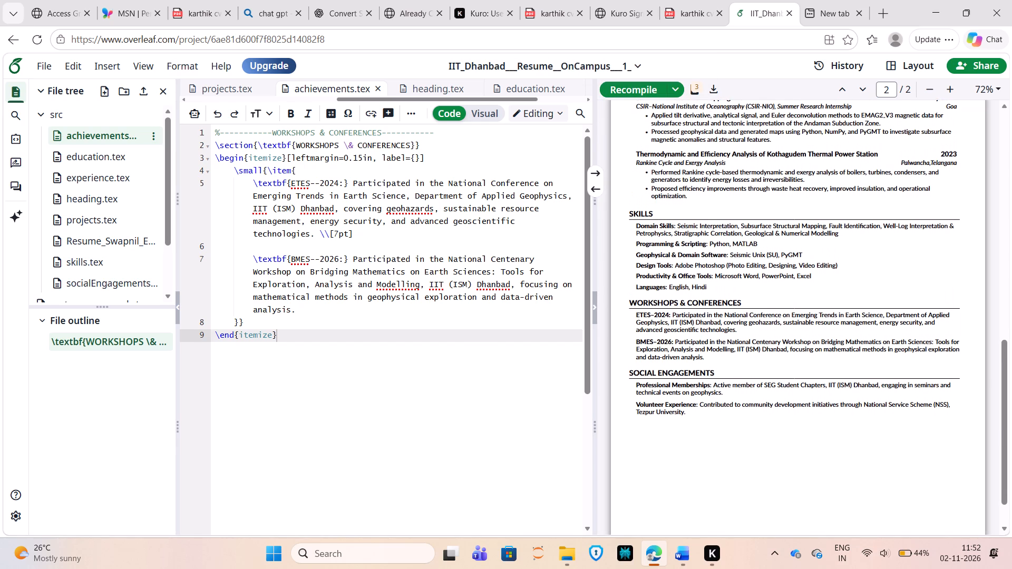
{"action": "scroll", "coordinate": [682, 315], "scroll_direction": "up", "scroll_amount": 1}
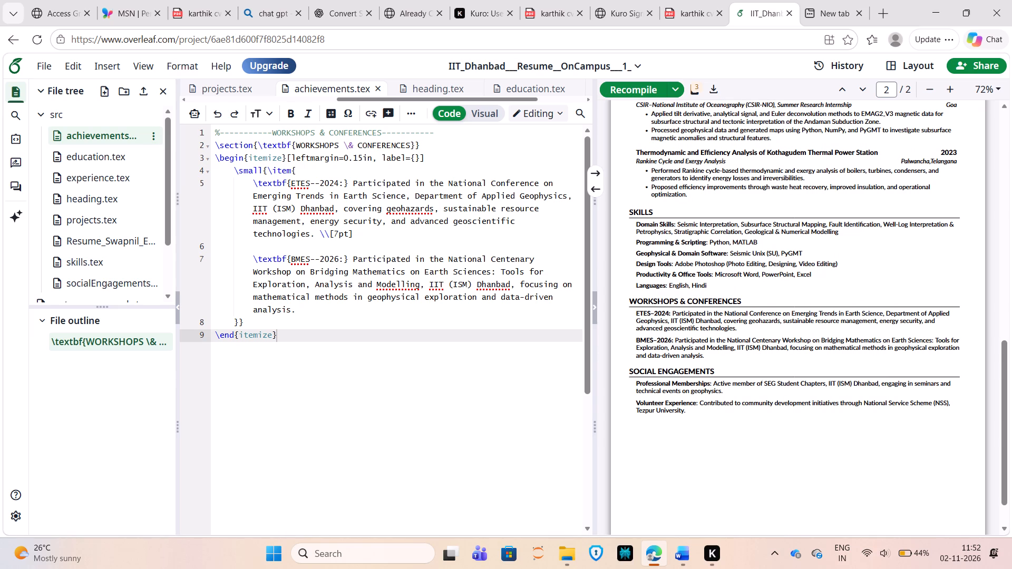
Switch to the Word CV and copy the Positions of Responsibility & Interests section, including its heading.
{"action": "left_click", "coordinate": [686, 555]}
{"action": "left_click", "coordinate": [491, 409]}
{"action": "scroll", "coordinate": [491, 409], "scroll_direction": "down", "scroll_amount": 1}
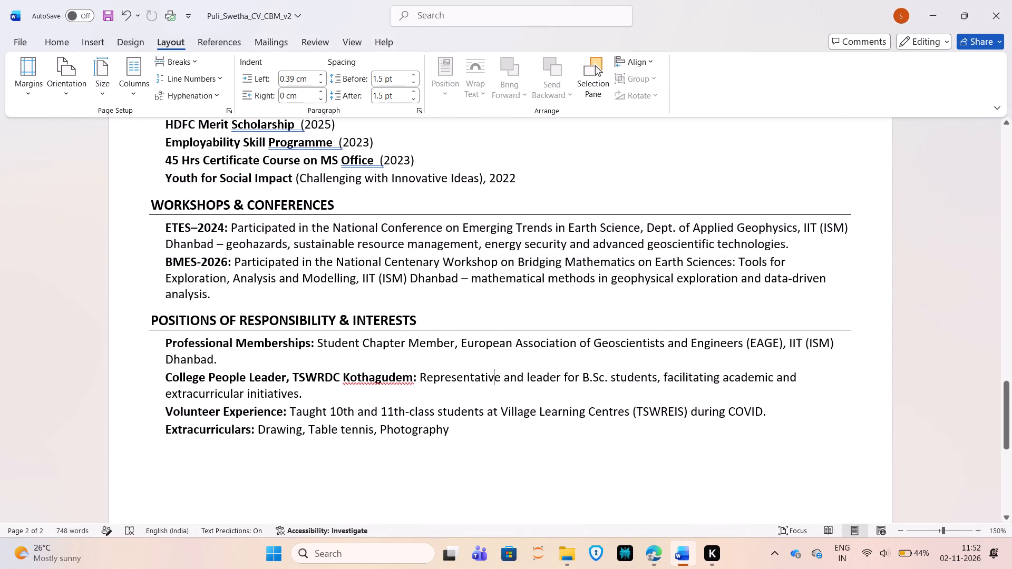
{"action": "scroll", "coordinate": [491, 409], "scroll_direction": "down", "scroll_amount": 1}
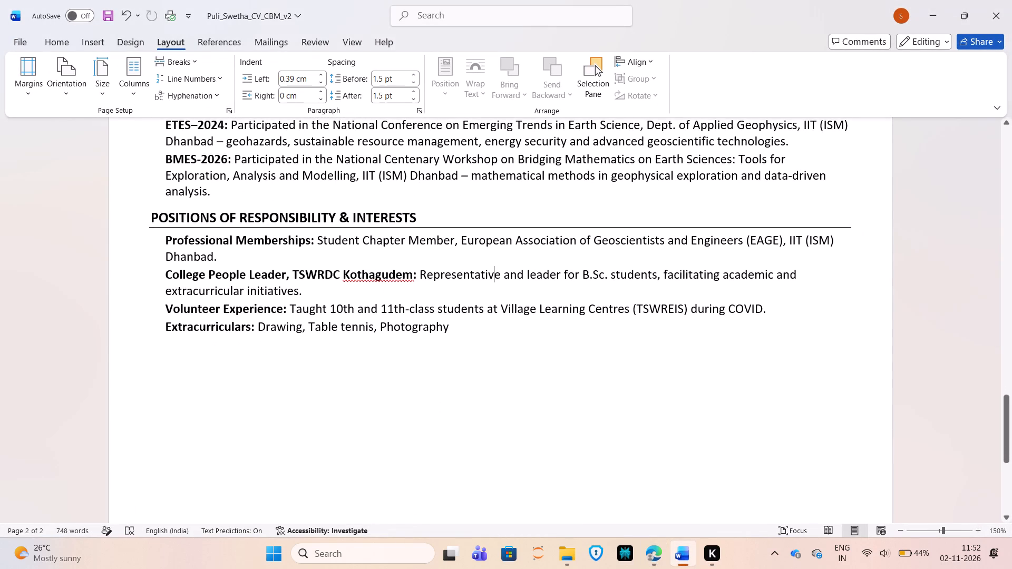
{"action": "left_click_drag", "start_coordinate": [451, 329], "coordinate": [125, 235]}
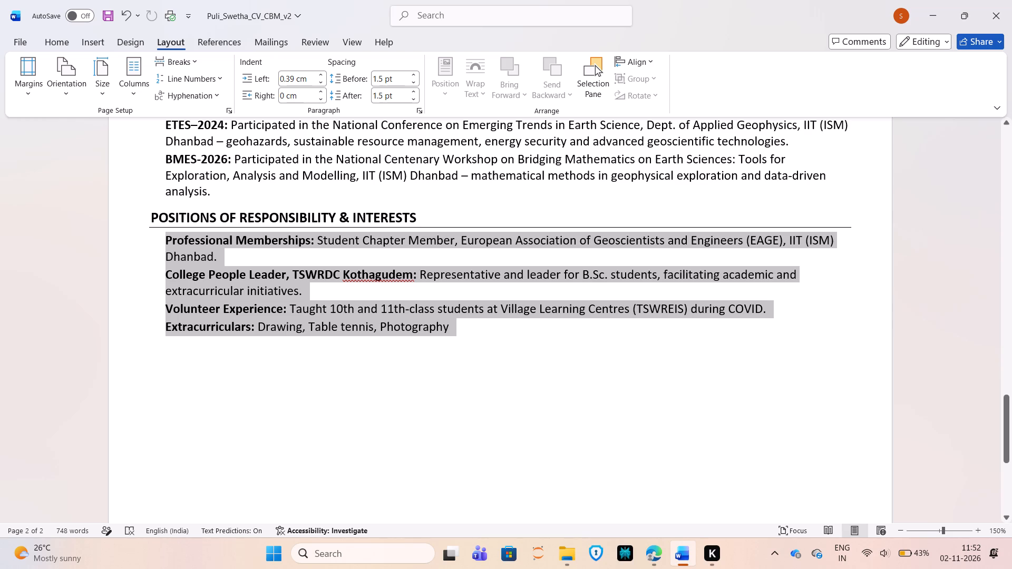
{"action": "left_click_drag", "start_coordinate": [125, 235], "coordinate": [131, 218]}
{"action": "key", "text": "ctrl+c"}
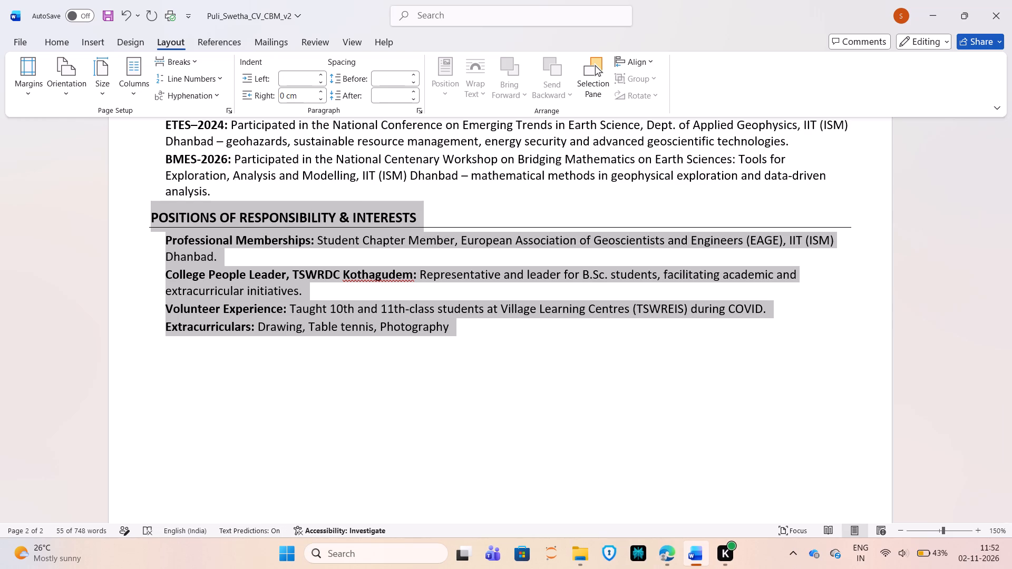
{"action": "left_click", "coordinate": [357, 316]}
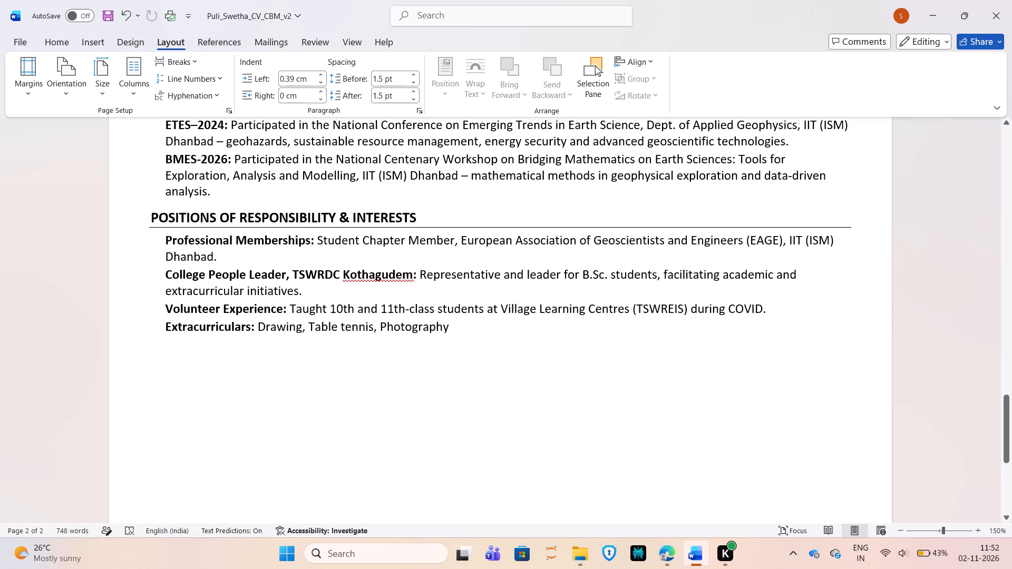
Return to Overleaf, open socialEngagements.tex from the Social Engagements text in the PDF preview, and copy all its code.
{"action": "left_click", "coordinate": [676, 554]}
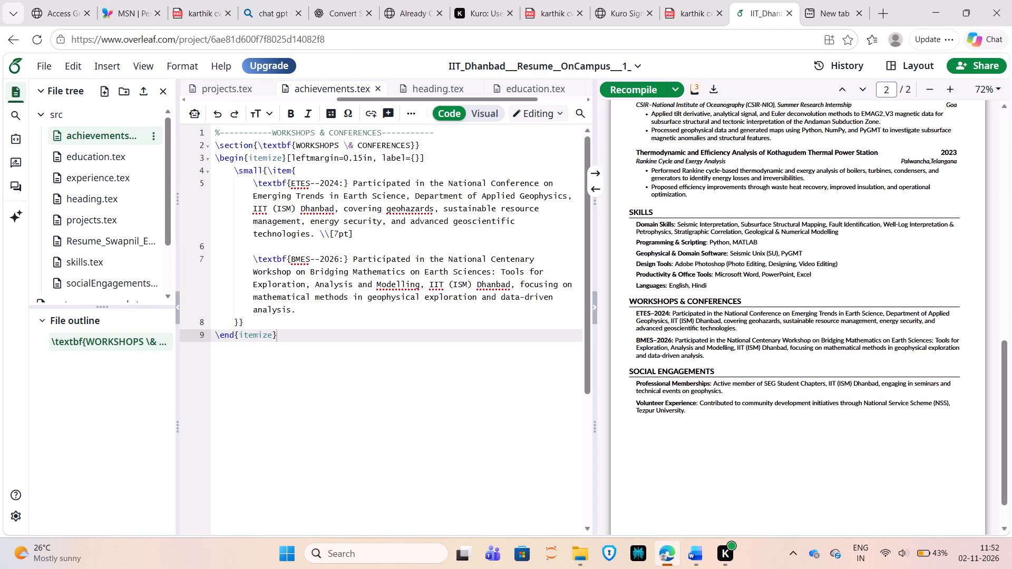
{"action": "left_click", "coordinate": [679, 405]}
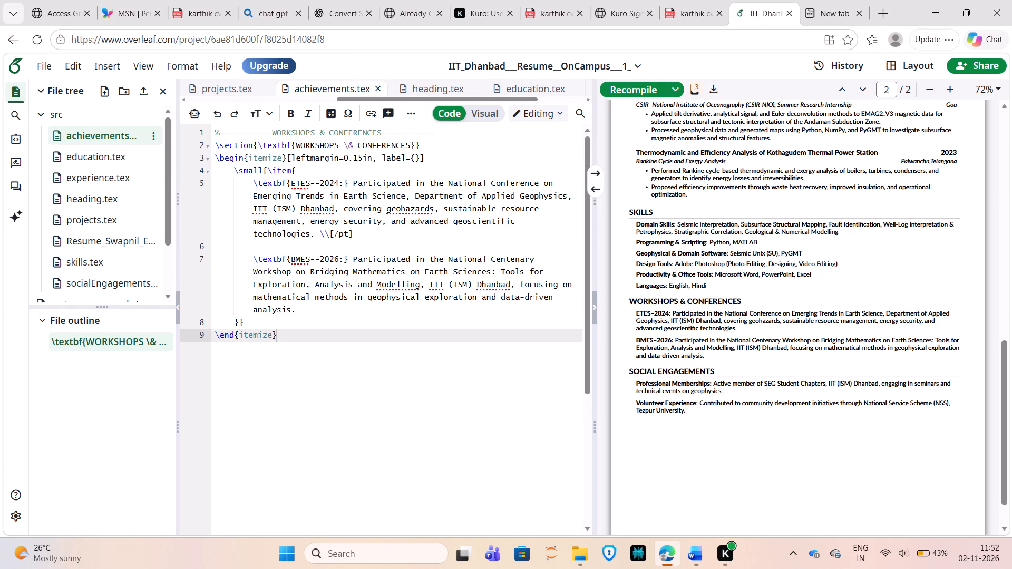
{"action": "double_click", "coordinate": [656, 385]}
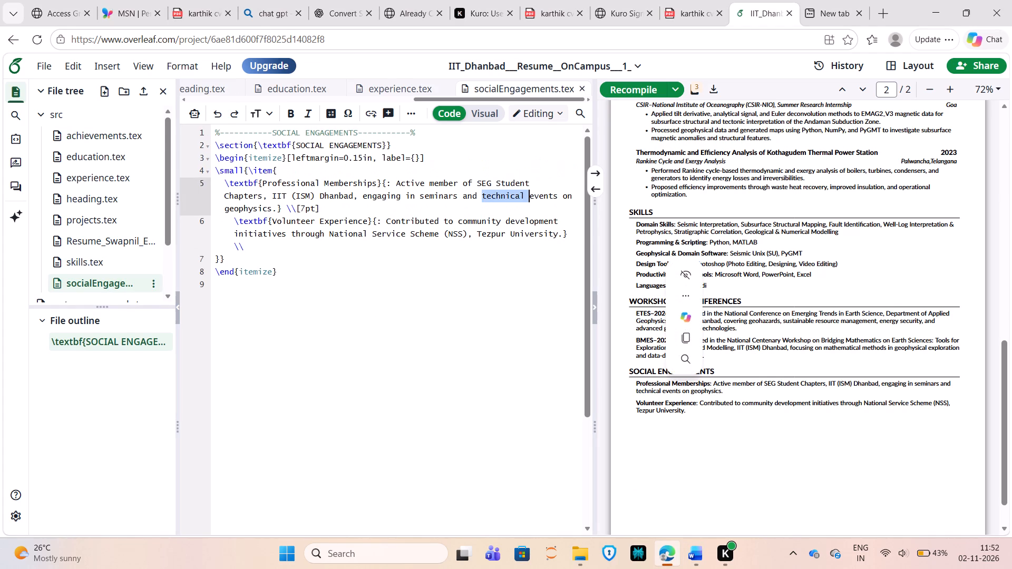
{"action": "scroll", "coordinate": [280, 340], "scroll_direction": "up", "scroll_amount": 2}
{"action": "key", "text": "ctrl+a"}
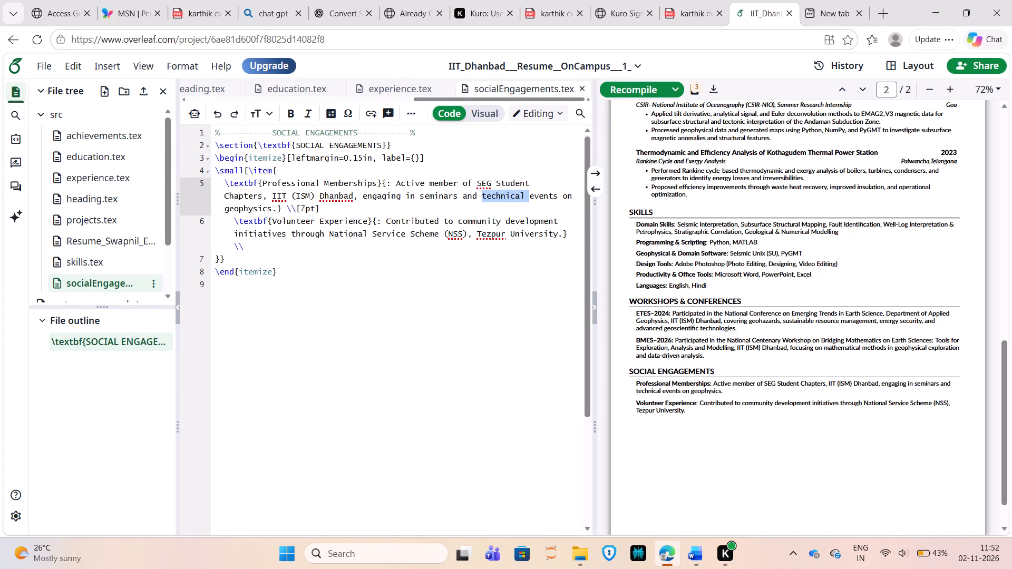
{"action": "key", "text": "ctrl+c"}
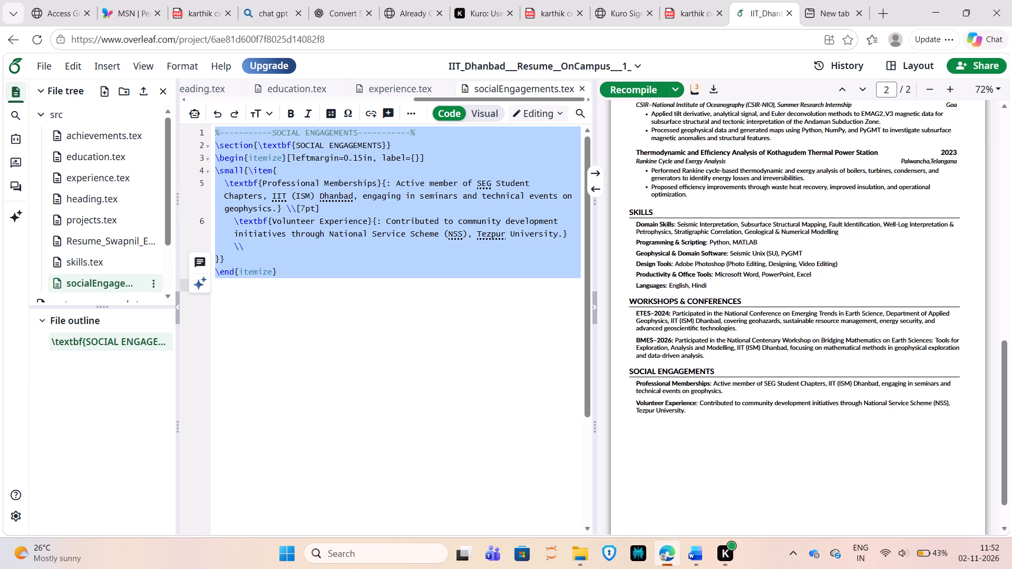
{"action": "left_click", "coordinate": [659, 565]}
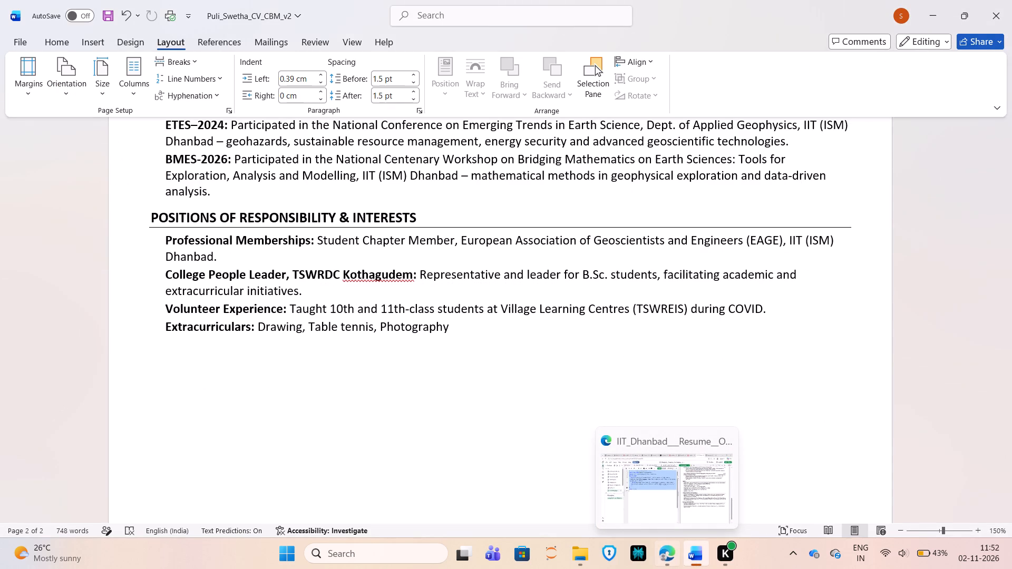
{"action": "left_click", "coordinate": [667, 554]}
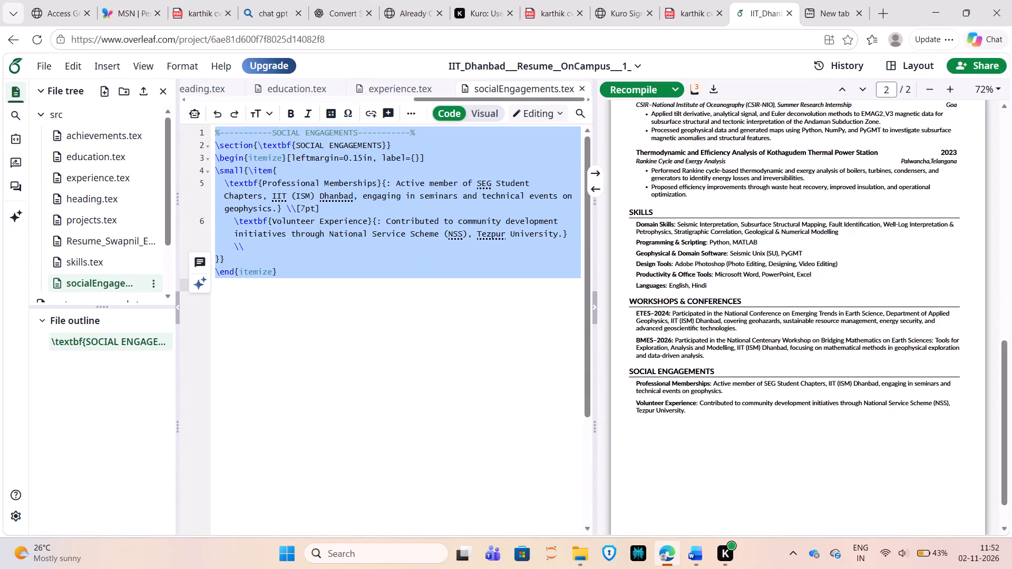
Close the karthik cv.pdf browser tab located between the two Kuro tabs.
{"action": "left_click", "coordinate": [580, 14]}
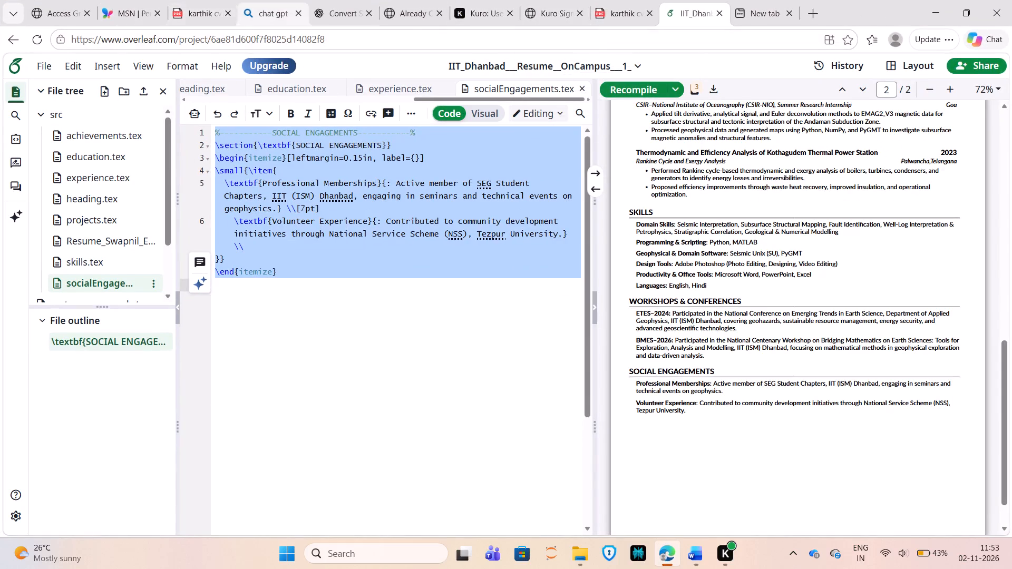
Paste the Social Engagements LaTeX code into a new message in the Convert Skills To LaTeX chat.
{"action": "left_click", "coordinate": [345, 1]}
{"action": "left_click", "coordinate": [411, 504]}
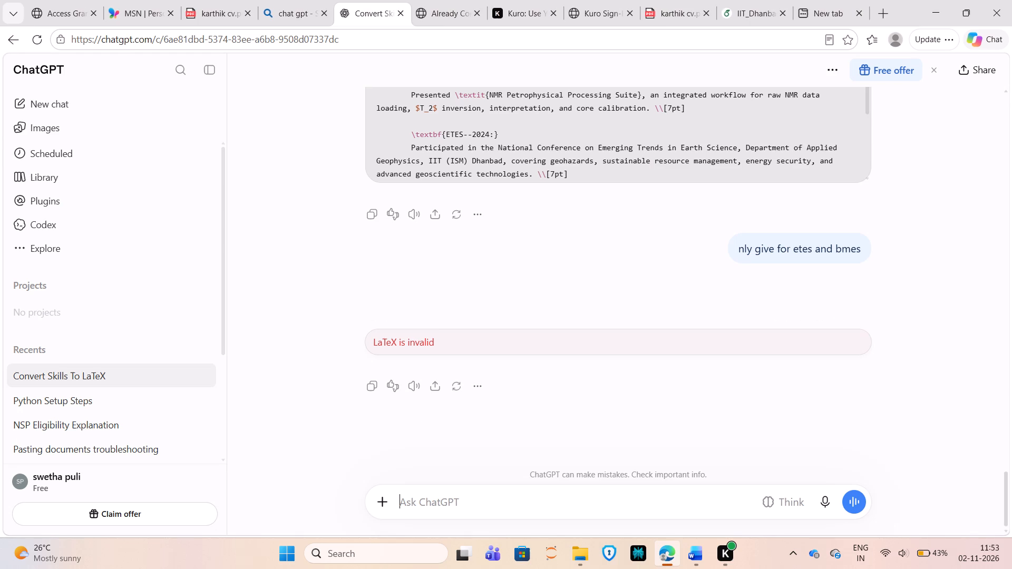
{"action": "key", "text": "ctrl+v"}
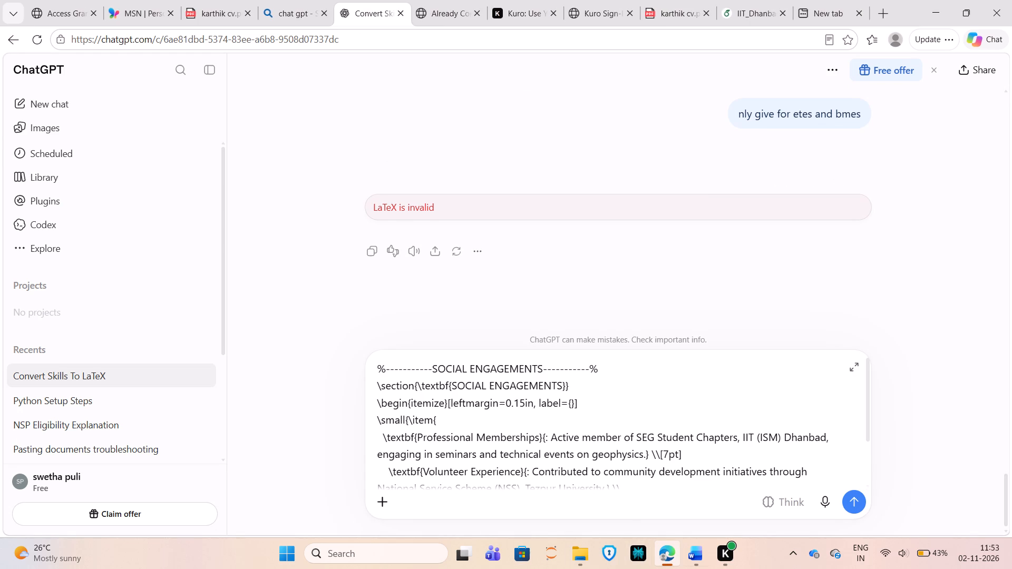
Switch to the Word CV and copy the Positions of Responsibility & Interests section, including its heading.
{"action": "left_click", "coordinate": [690, 551]}
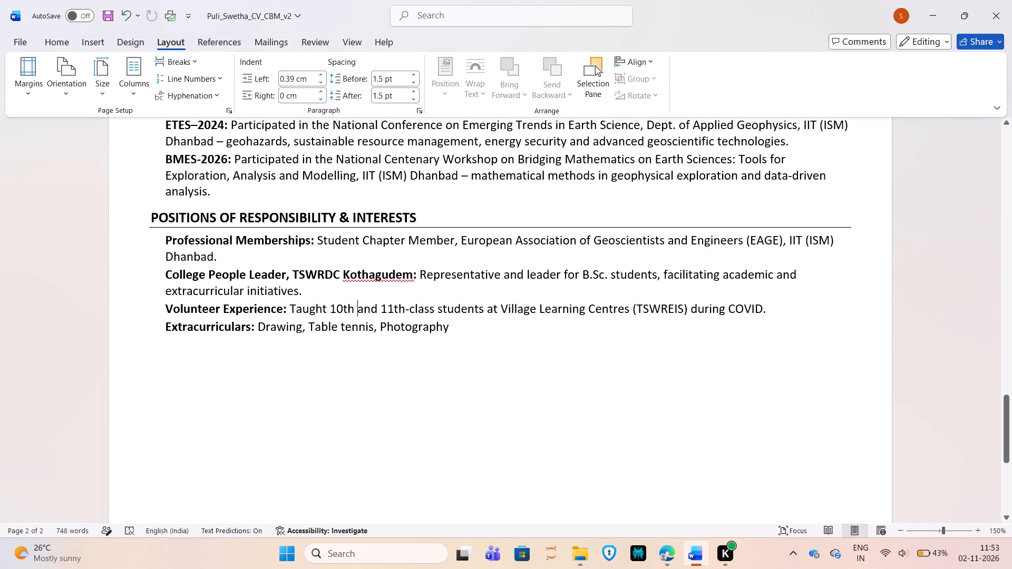
{"action": "left_click_drag", "start_coordinate": [453, 333], "coordinate": [136, 174]}
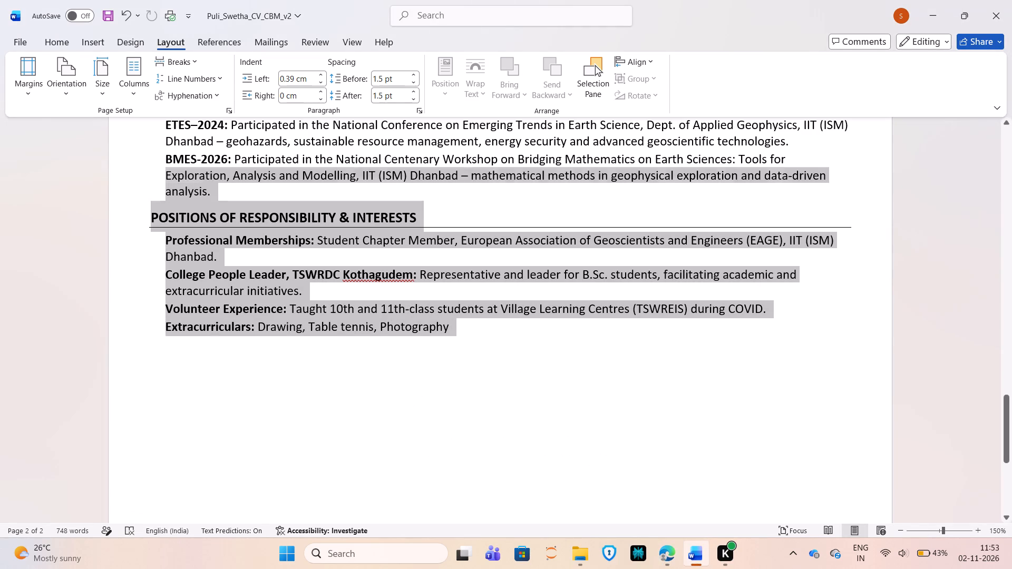
{"action": "left_click_drag", "start_coordinate": [136, 174], "coordinate": [143, 222]}
{"action": "key", "text": "ctrl+v"}
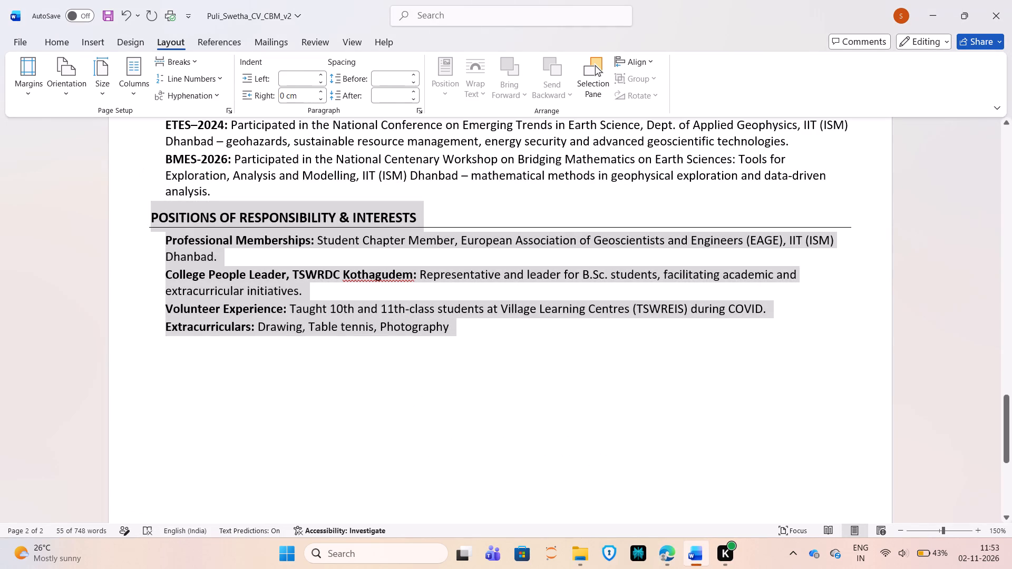
{"action": "key", "text": "ctrl+z"}
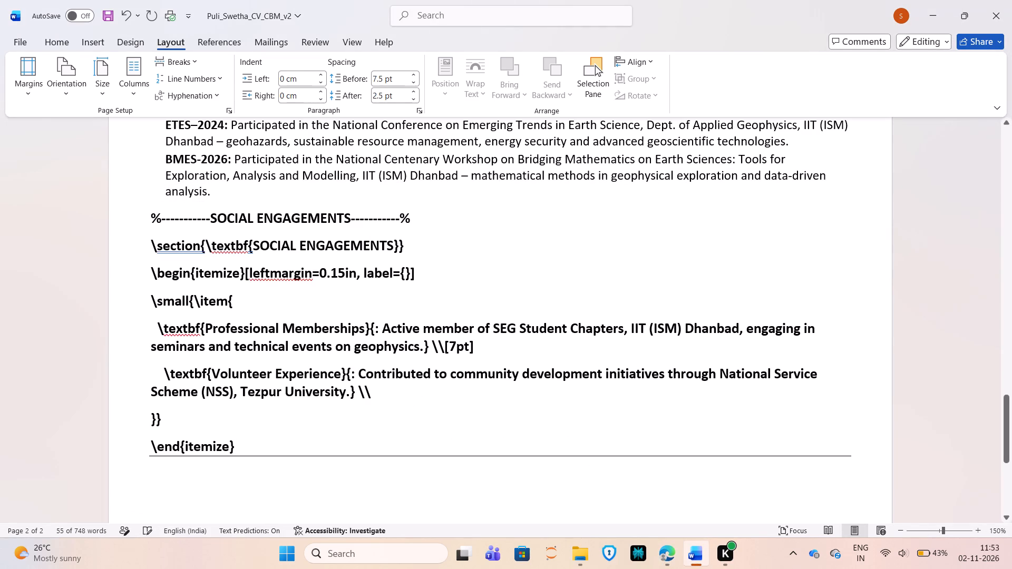
{"action": "key", "text": "ctrl+c"}
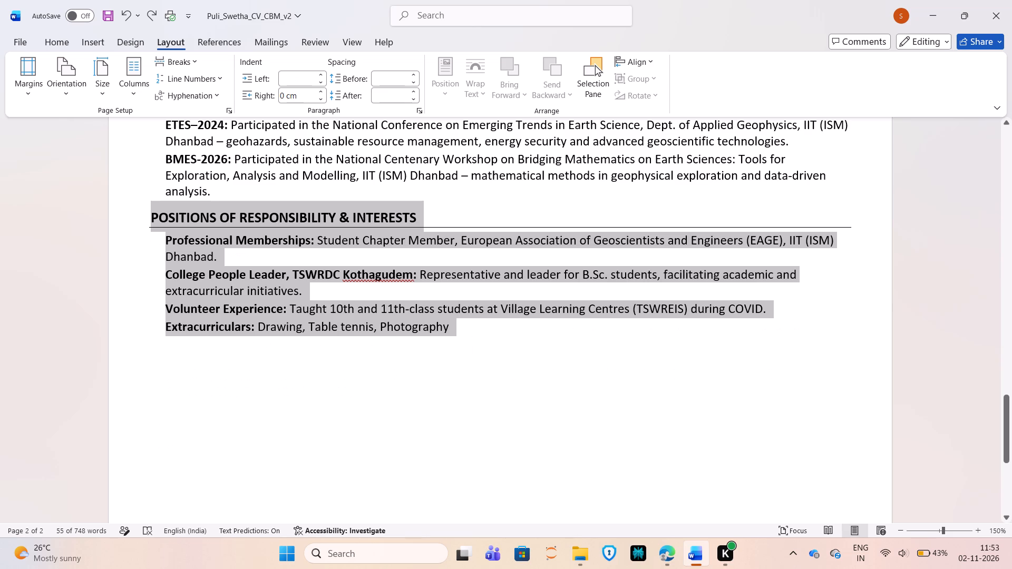
{"action": "left_click", "coordinate": [446, 361]}
{"action": "left_click_drag", "start_coordinate": [455, 328], "coordinate": [182, 247]}
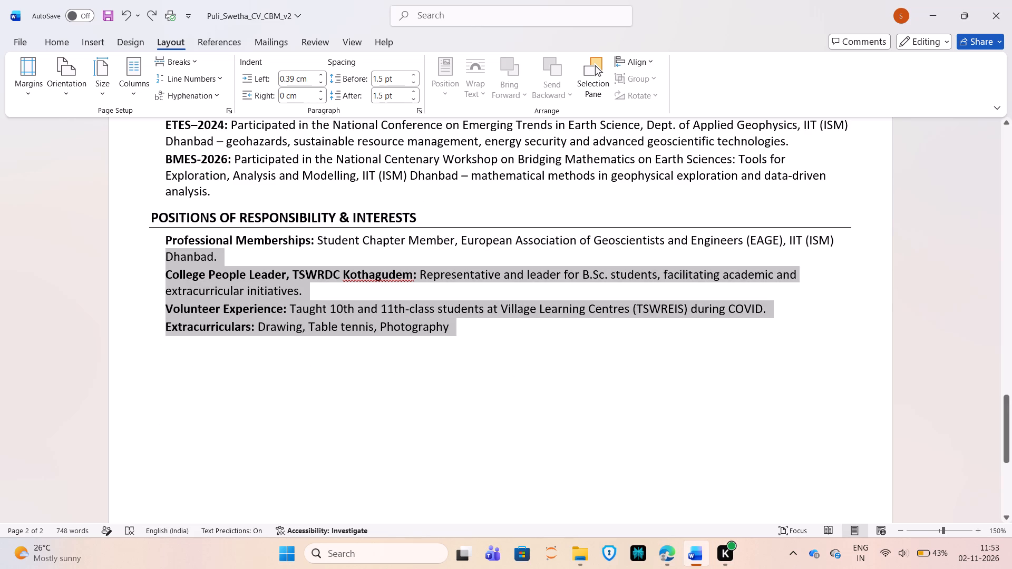
{"action": "left_click_drag", "start_coordinate": [182, 247], "coordinate": [63, 219]}
{"action": "key", "text": "ctrl+c"}
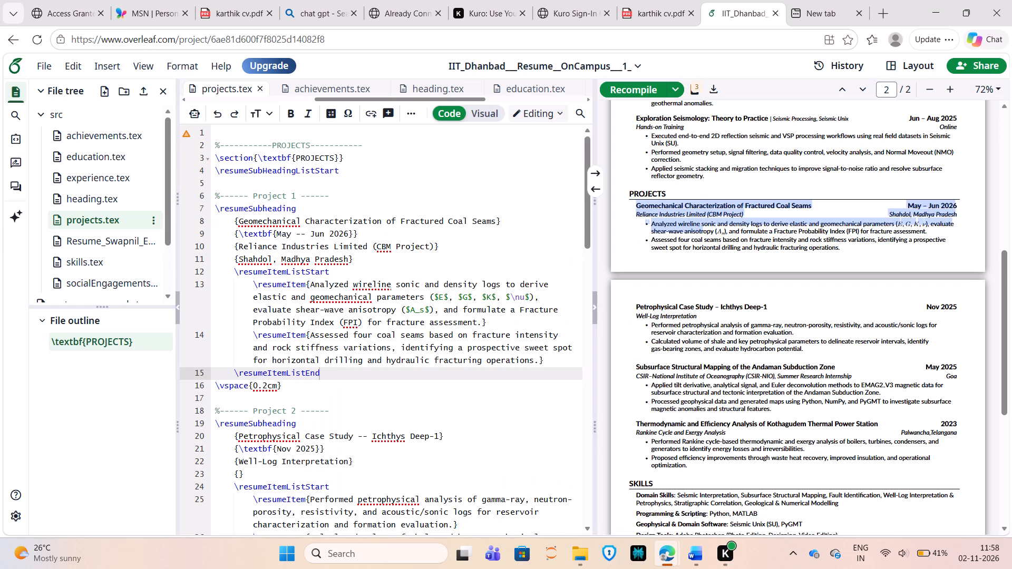
{"action": "scroll", "coordinate": [733, 341], "scroll_direction": "down", "scroll_amount": 1}
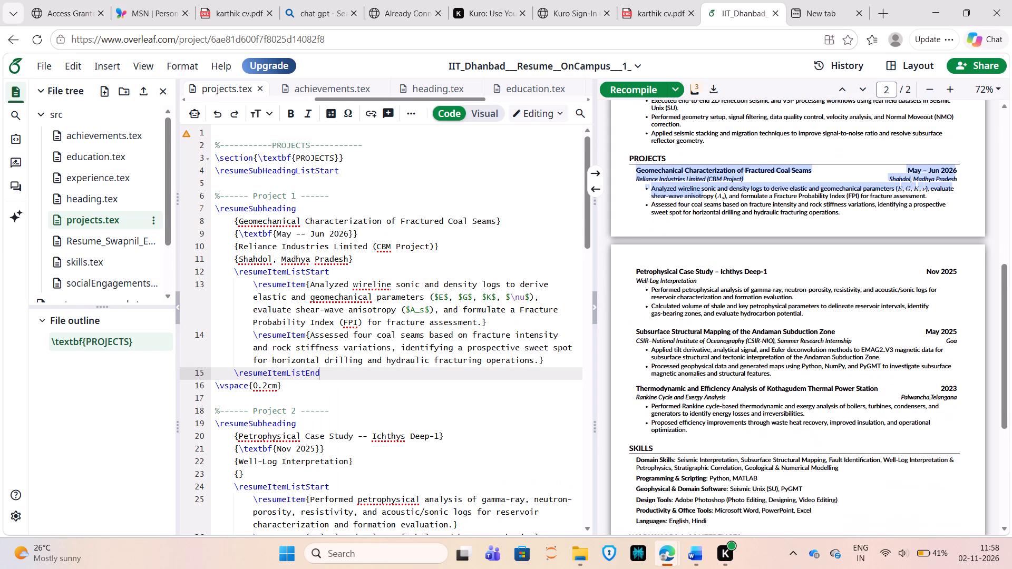
{"action": "triple_click", "coordinate": [706, 204]}
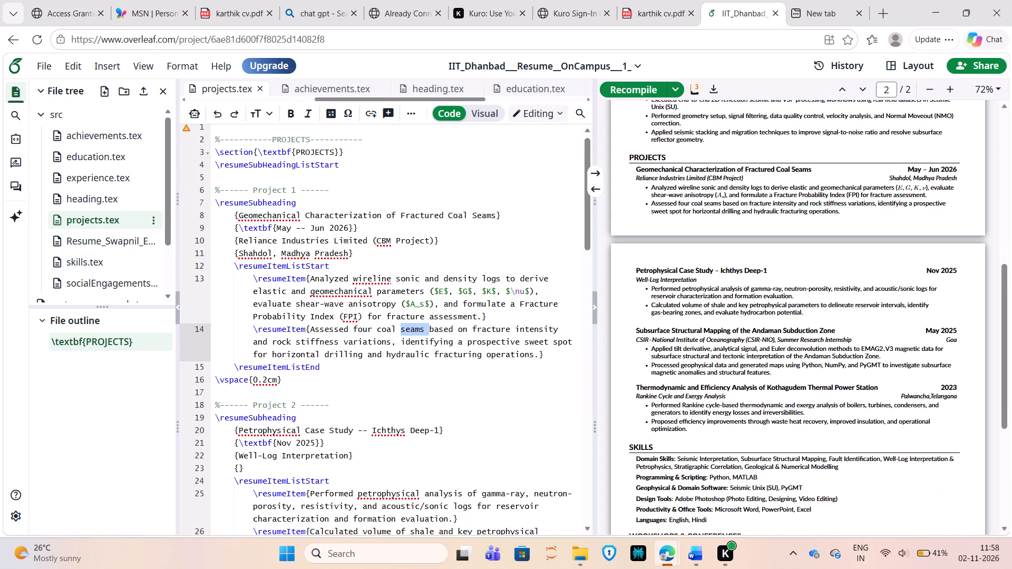
{"action": "left_click_drag", "start_coordinate": [330, 370], "coordinate": [207, 201]}
{"action": "left_click", "coordinate": [166, 217], "text": "ctrl"}
{"action": "key", "text": "ctrl+v"}
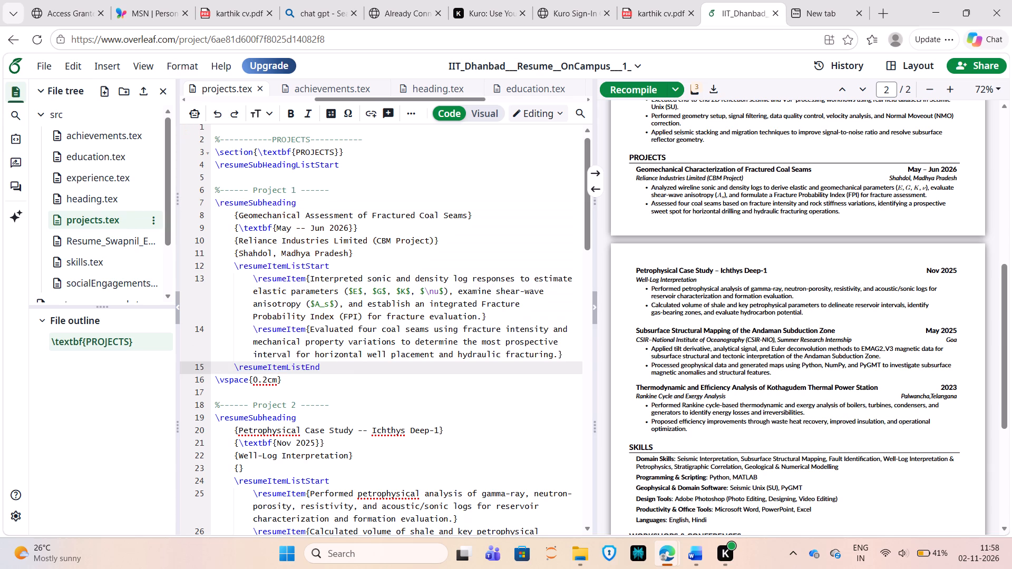
{"action": "left_click", "coordinate": [643, 89]}
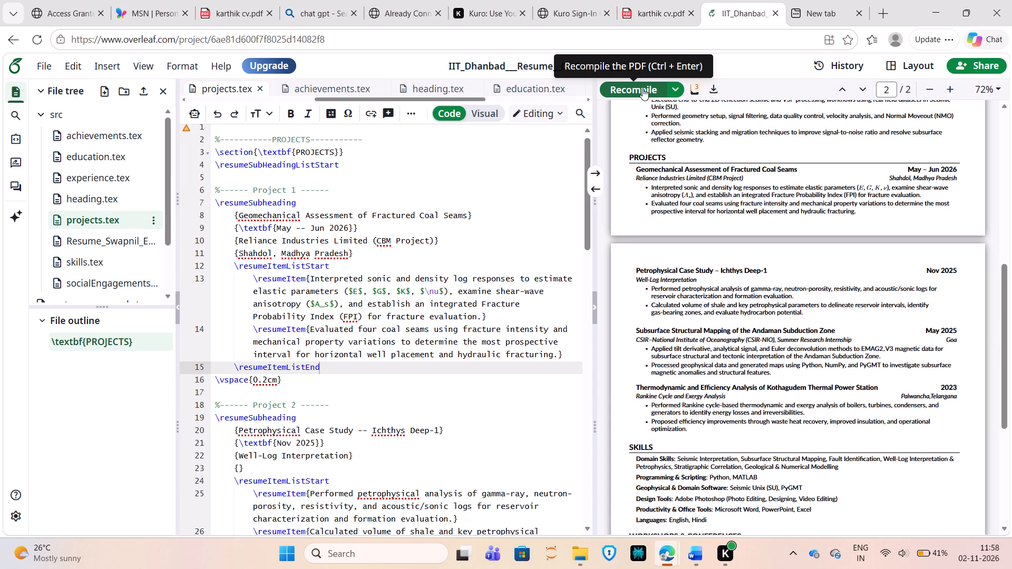
Delete the parenthetical symbols ($E$, $G$, $K$, $\nu$), ($A_s$) and the abbreviation (FPI) from Project 1's first bullet.
{"action": "triple_click", "coordinate": [882, 189]}
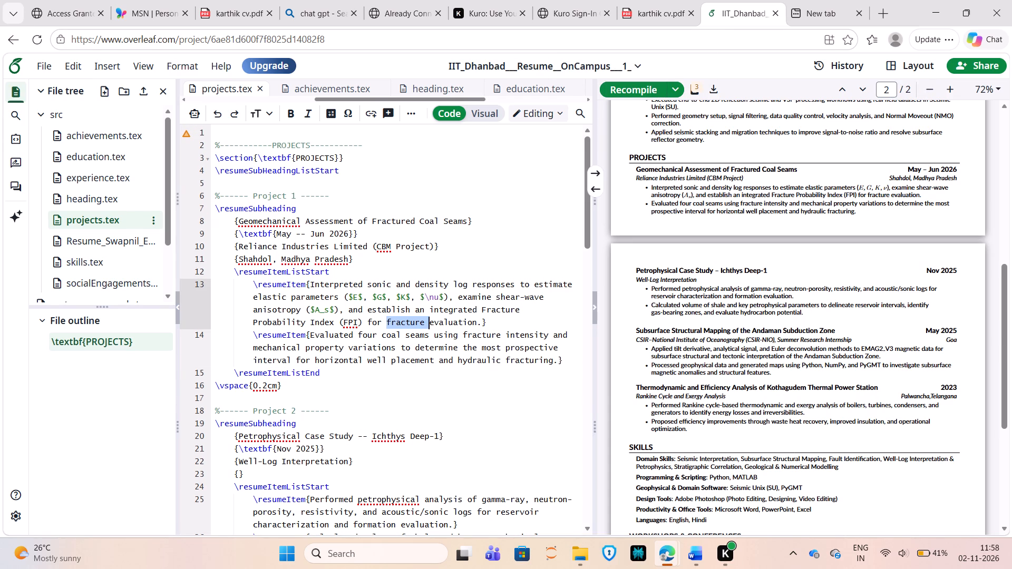
{"action": "left_click_drag", "start_coordinate": [449, 298], "coordinate": [341, 282]}
{"action": "left_click_drag", "start_coordinate": [342, 299], "coordinate": [347, 299]}
{"action": "left_click", "coordinate": [347, 299]}
{"action": "left_click_drag", "start_coordinate": [339, 297], "coordinate": [394, 300]}
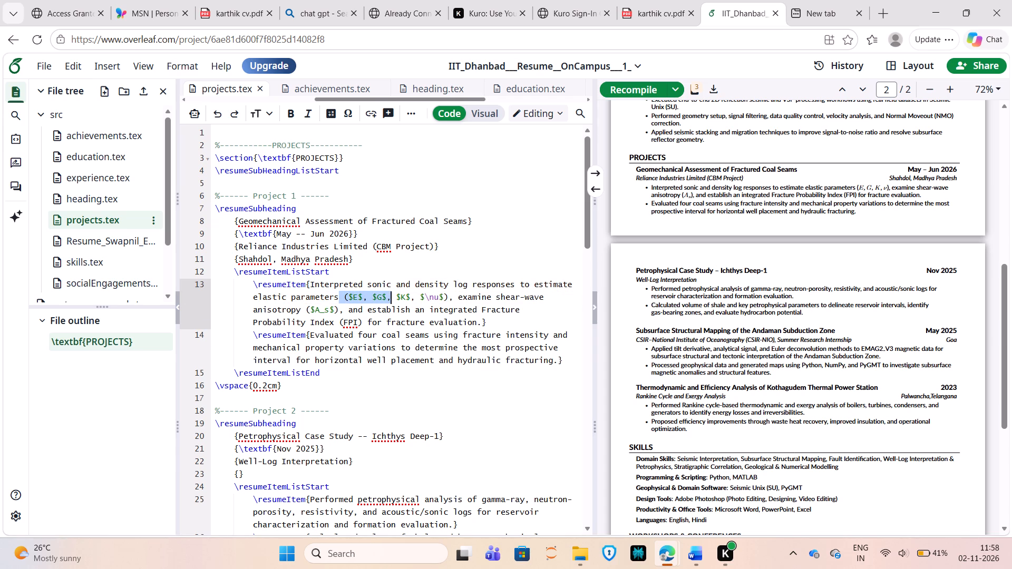
{"action": "left_click_drag", "start_coordinate": [394, 300], "coordinate": [447, 303]}
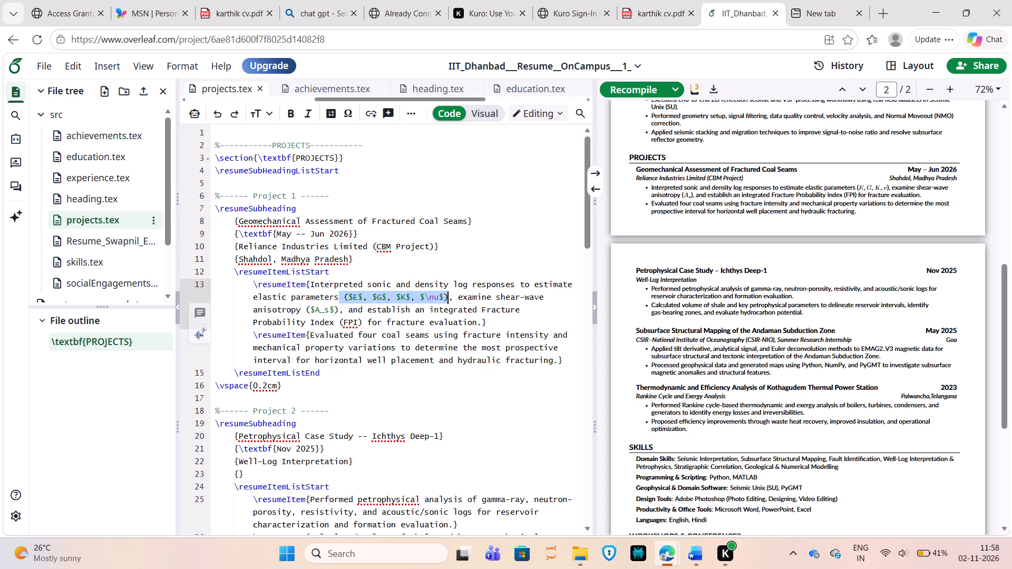
{"action": "key", "text": "BackSpace"}
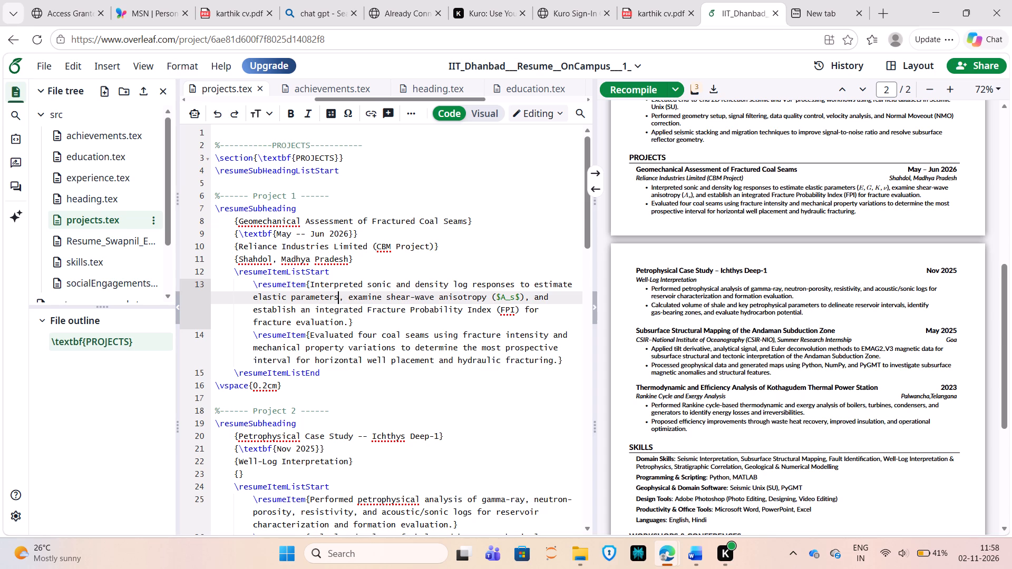
{"action": "left_click_drag", "start_coordinate": [498, 311], "coordinate": [520, 314]}
{"action": "key", "text": "BackSpace"}
{"action": "key", "text": "BackSpace"}
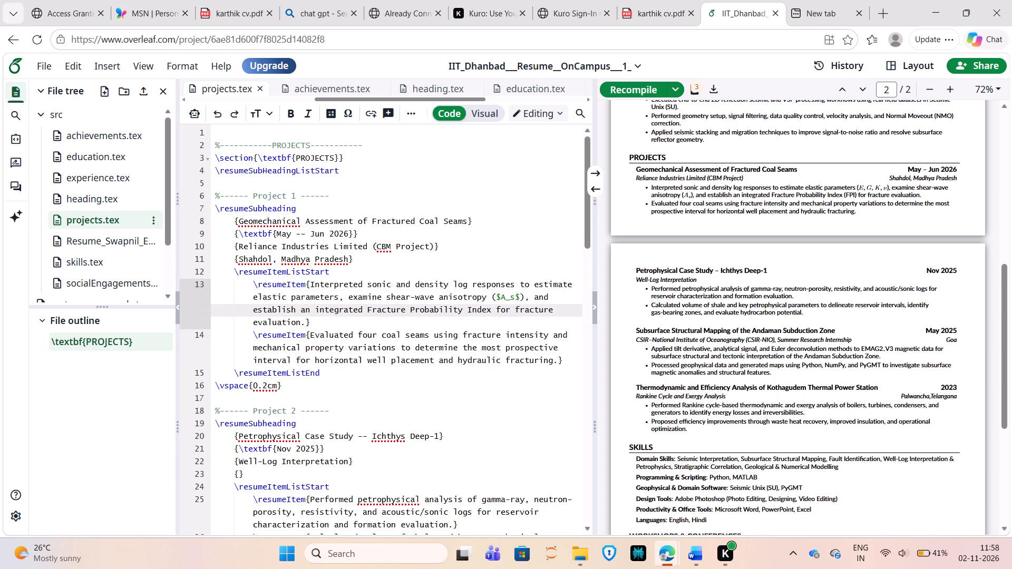
{"action": "left_click_drag", "start_coordinate": [524, 298], "coordinate": [485, 297]}
{"action": "left_click_drag", "start_coordinate": [485, 297], "coordinate": [490, 297]}
{"action": "key", "text": "BackSpace"}
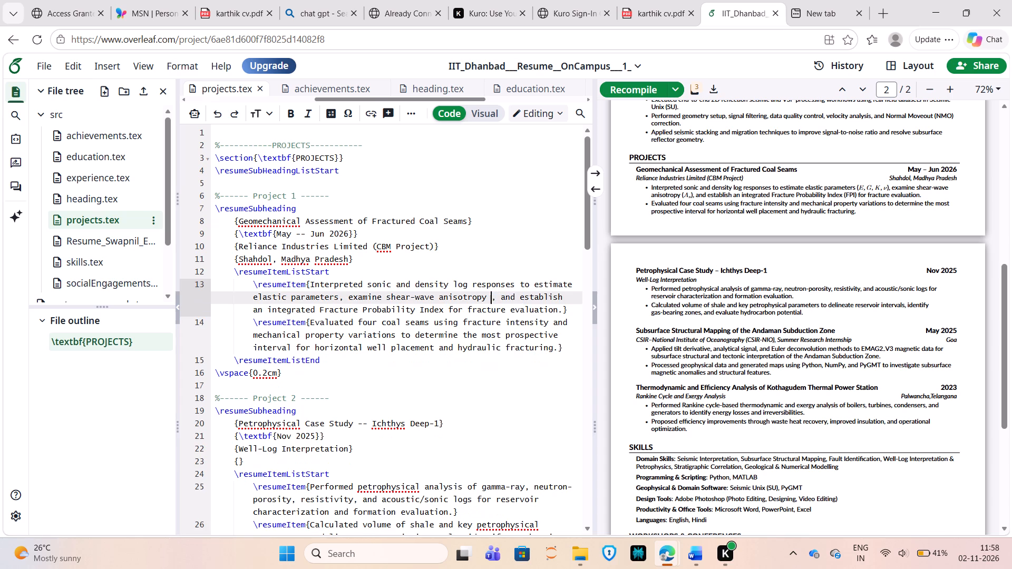
{"action": "key", "text": "BackSpace"}
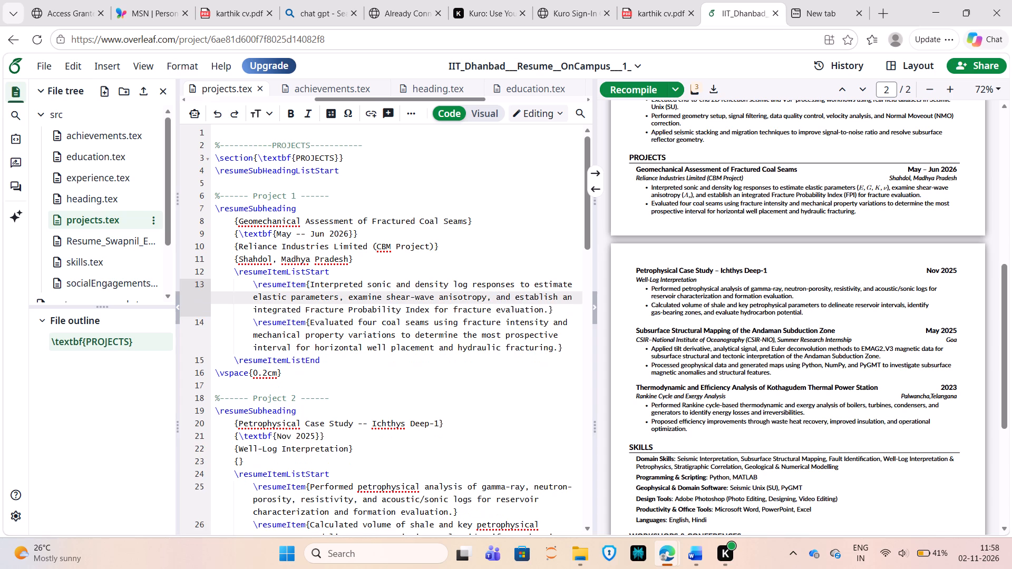
Recompile the resume and check the remaining projects and following sections on page 2 of the PDF.
{"action": "left_click", "coordinate": [624, 92]}
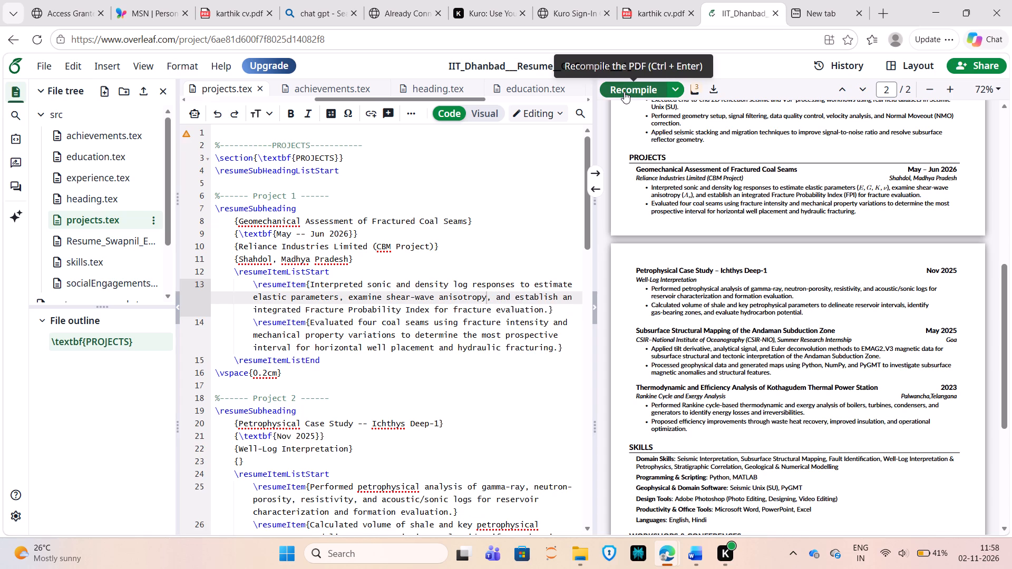
{"action": "scroll", "coordinate": [709, 337], "scroll_direction": "down", "scroll_amount": 3}
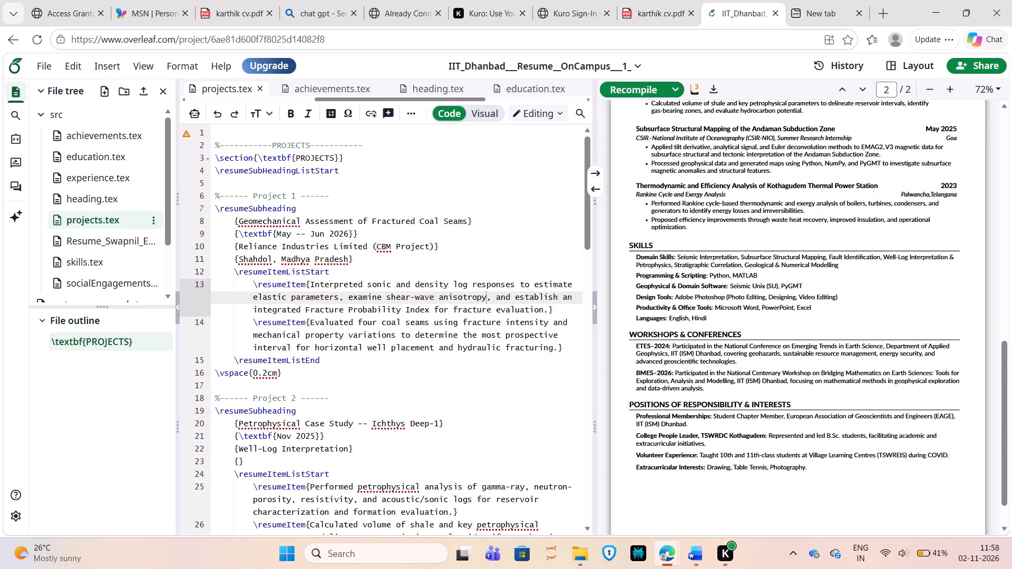
{"action": "scroll", "coordinate": [709, 337], "scroll_direction": "down", "scroll_amount": 2}
{"action": "scroll", "coordinate": [709, 337], "scroll_direction": "up", "scroll_amount": 1}
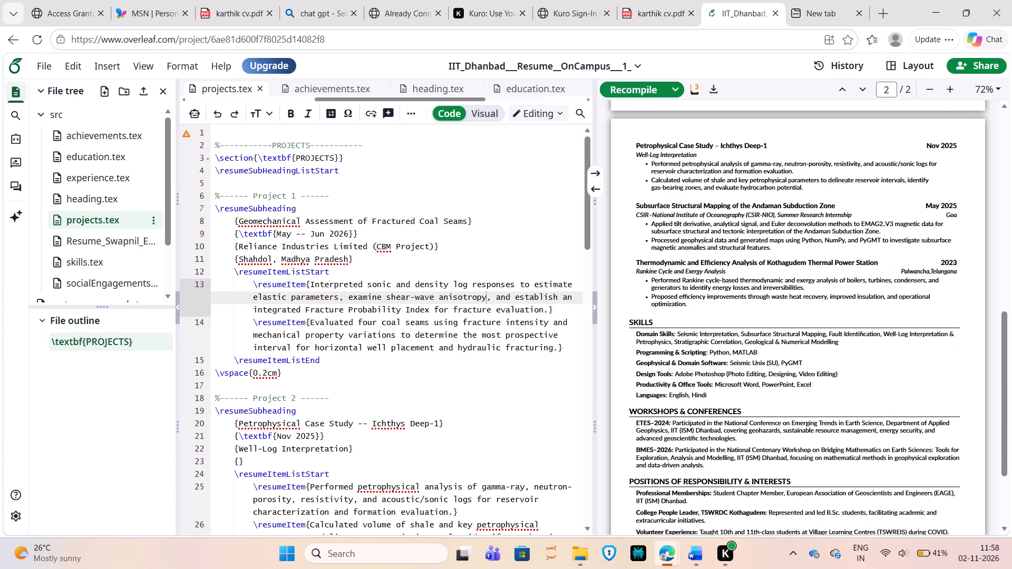
{"action": "scroll", "coordinate": [695, 308], "scroll_direction": "up", "scroll_amount": 4}
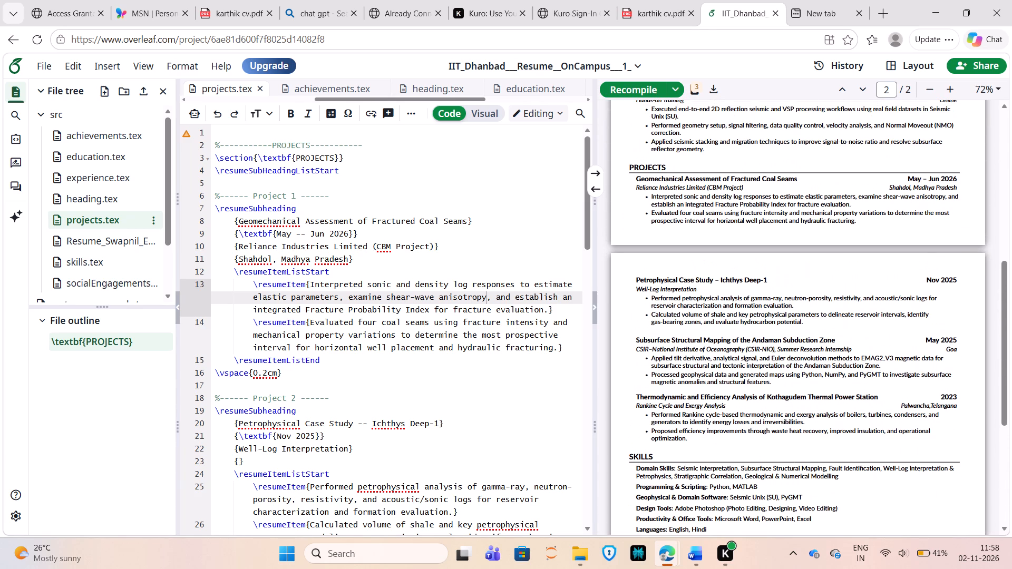
{"action": "left_click", "coordinate": [705, 298]}
{"action": "double_click", "coordinate": [706, 327]}
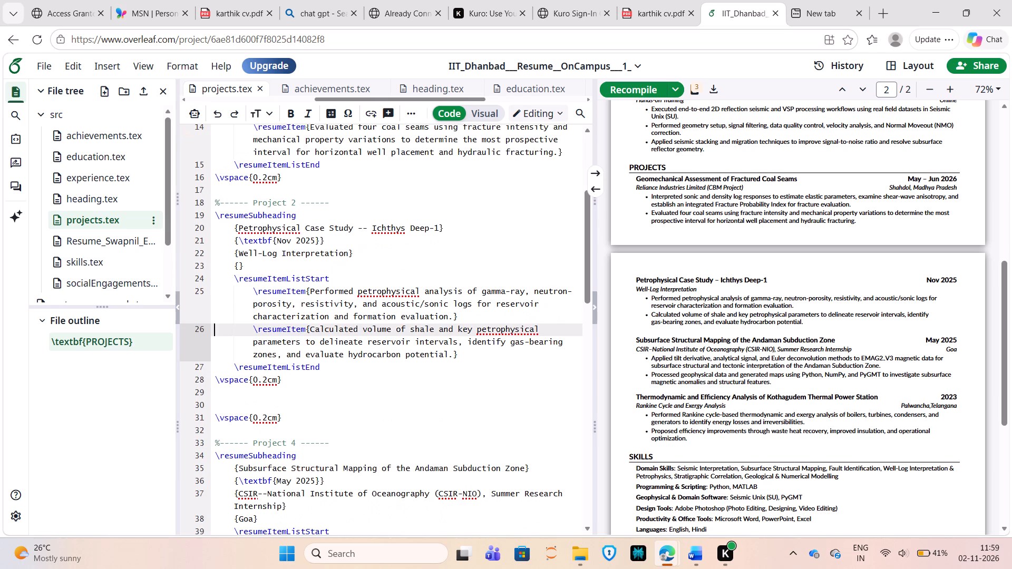
{"action": "double_click", "coordinate": [689, 312]}
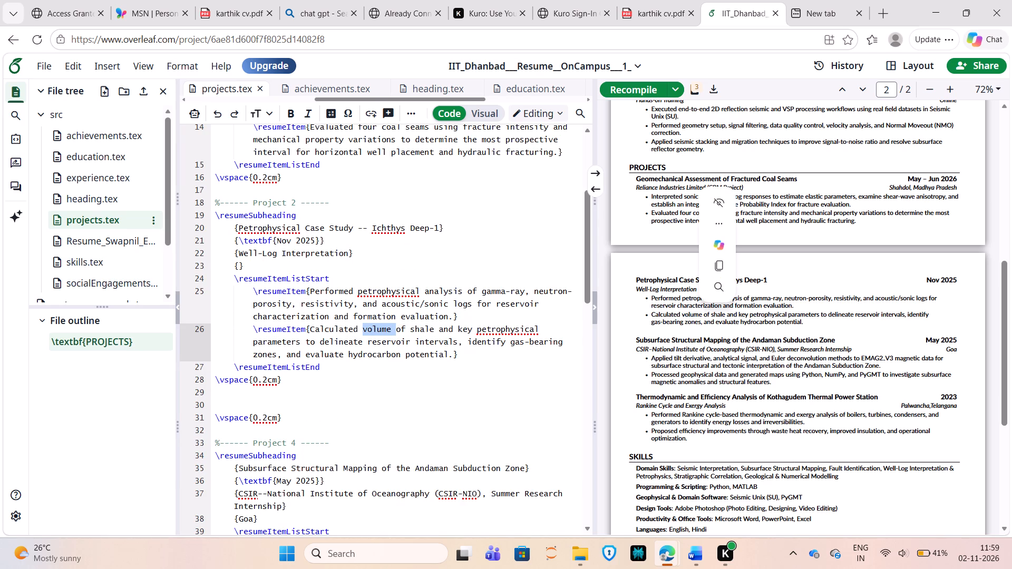
{"action": "scroll", "coordinate": [220, 198], "scroll_direction": "up", "scroll_amount": 5}
{"action": "scroll", "coordinate": [220, 198], "scroll_direction": "down", "scroll_amount": 1}
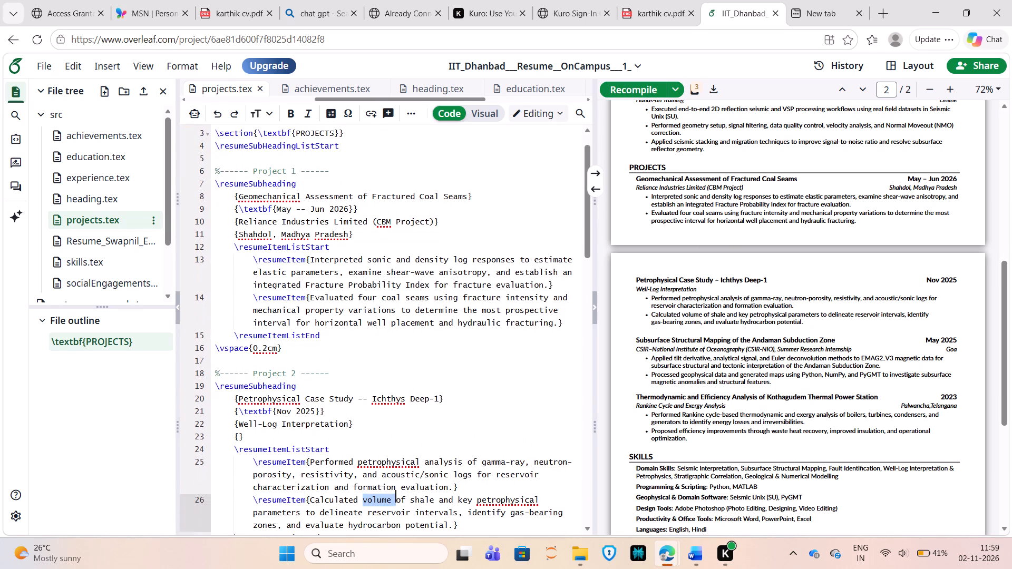
{"action": "left_click", "coordinate": [311, 322]}
{"action": "key", "text": "ctrl+a"}
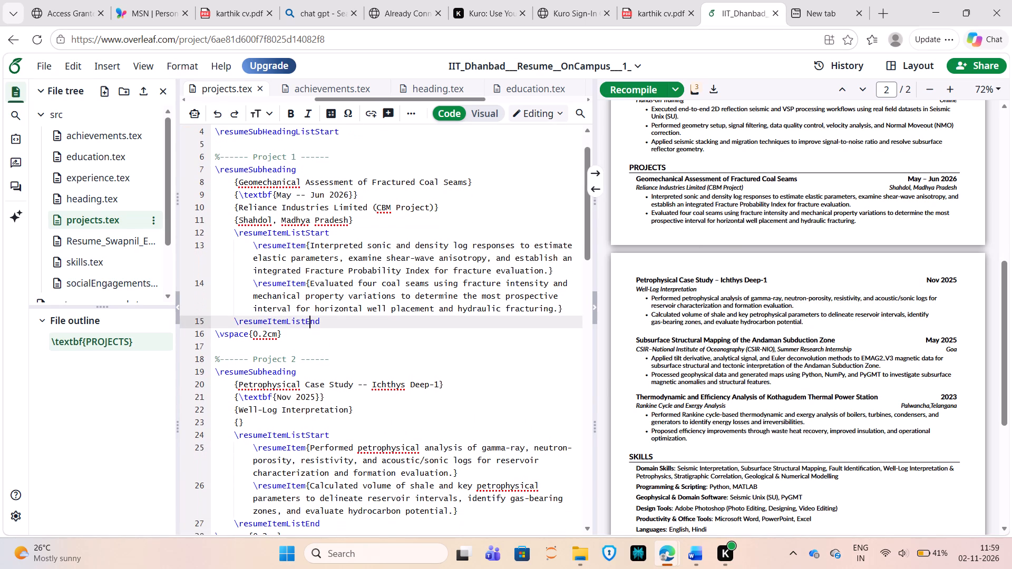
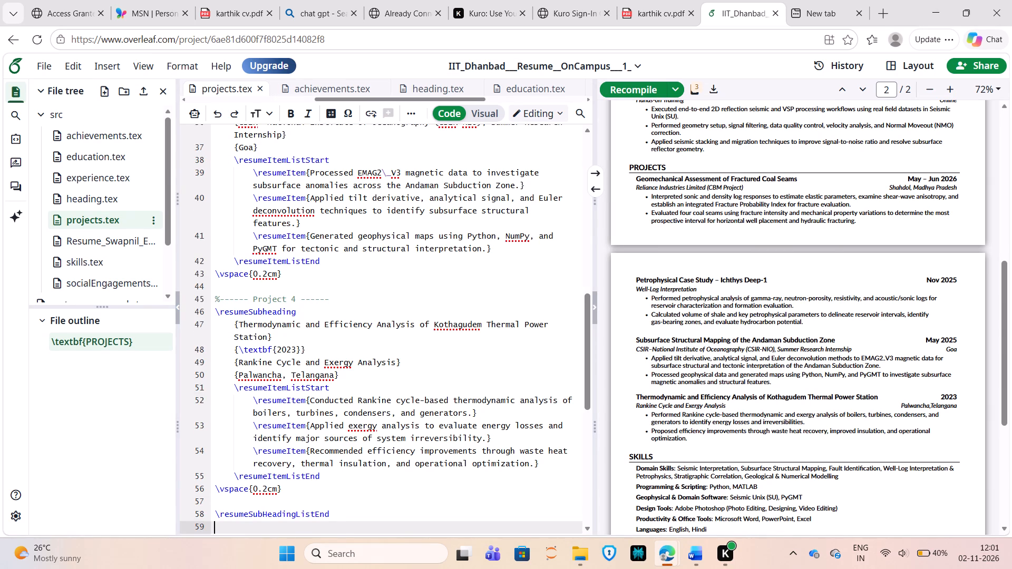
Recompile the resume and check the layout of the rewritten Projects entries and the following sections in the PDF.
{"action": "left_click", "coordinate": [630, 92]}
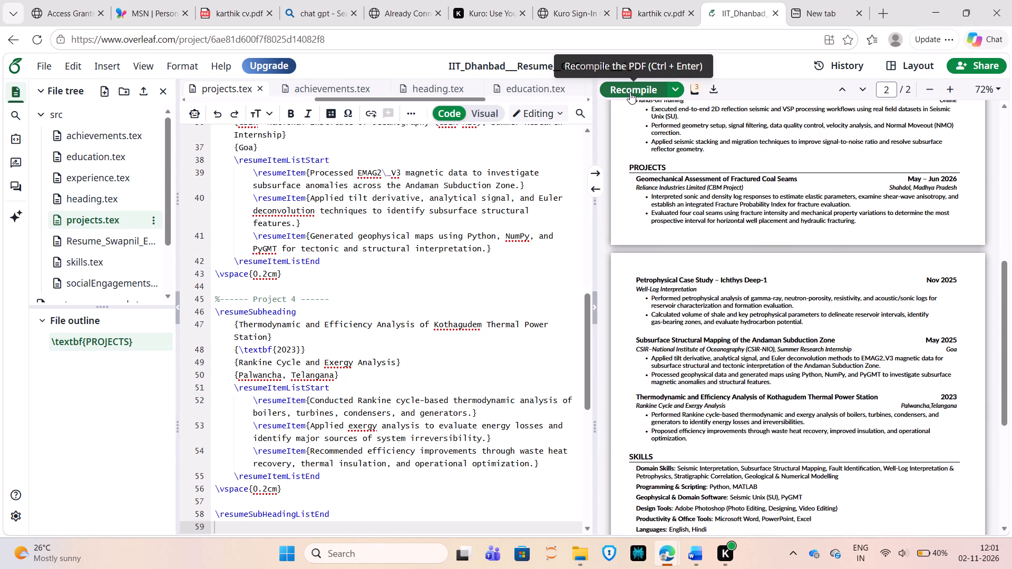
{"action": "scroll", "coordinate": [711, 279], "scroll_direction": "down", "scroll_amount": 3}
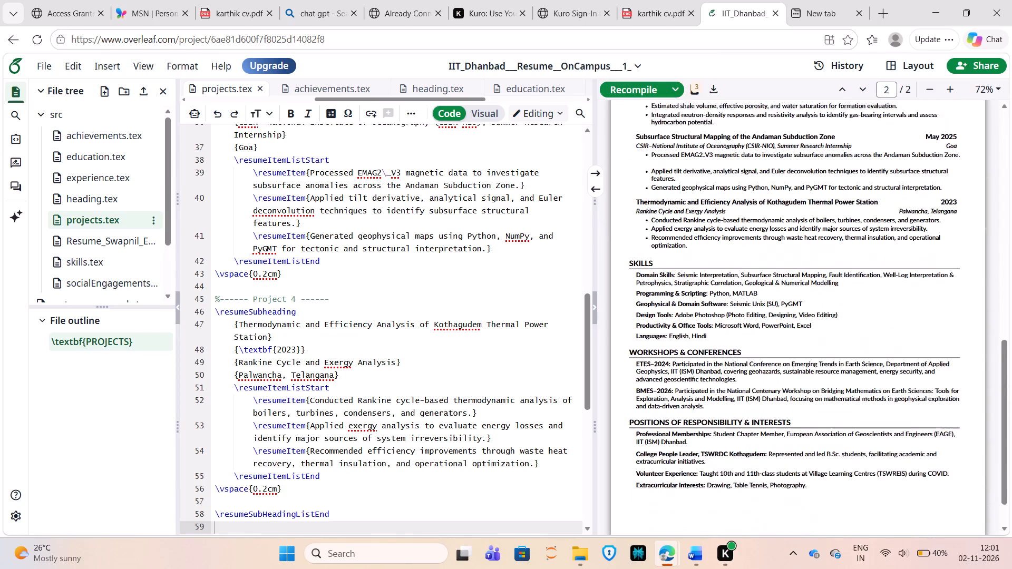
{"action": "scroll", "coordinate": [711, 279], "scroll_direction": "down", "scroll_amount": 3}
{"action": "scroll", "coordinate": [711, 279], "scroll_direction": "up", "scroll_amount": 2}
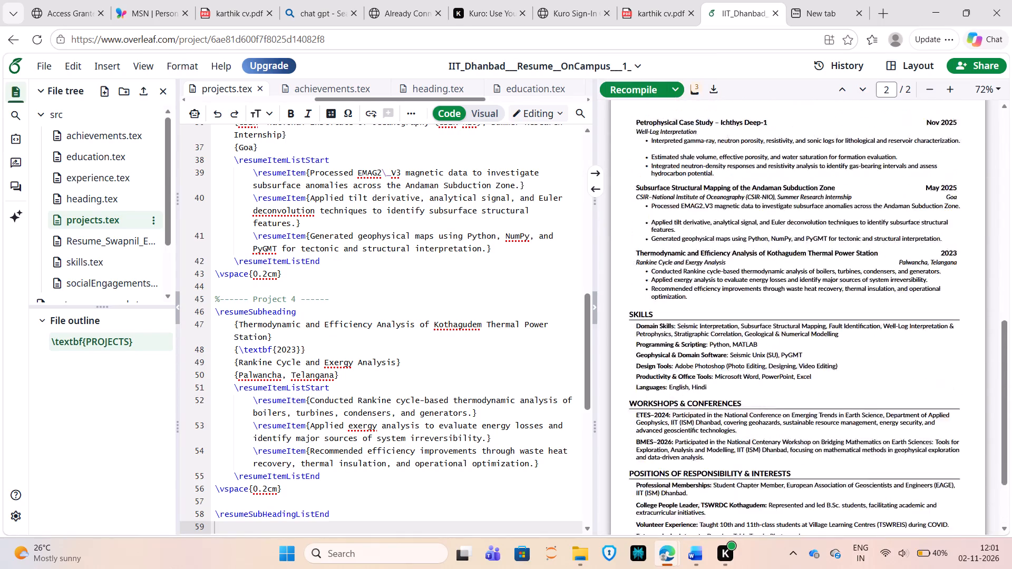
{"action": "scroll", "coordinate": [711, 279], "scroll_direction": "up", "scroll_amount": 8}
{"action": "scroll", "coordinate": [711, 279], "scroll_direction": "down", "scroll_amount": 1}
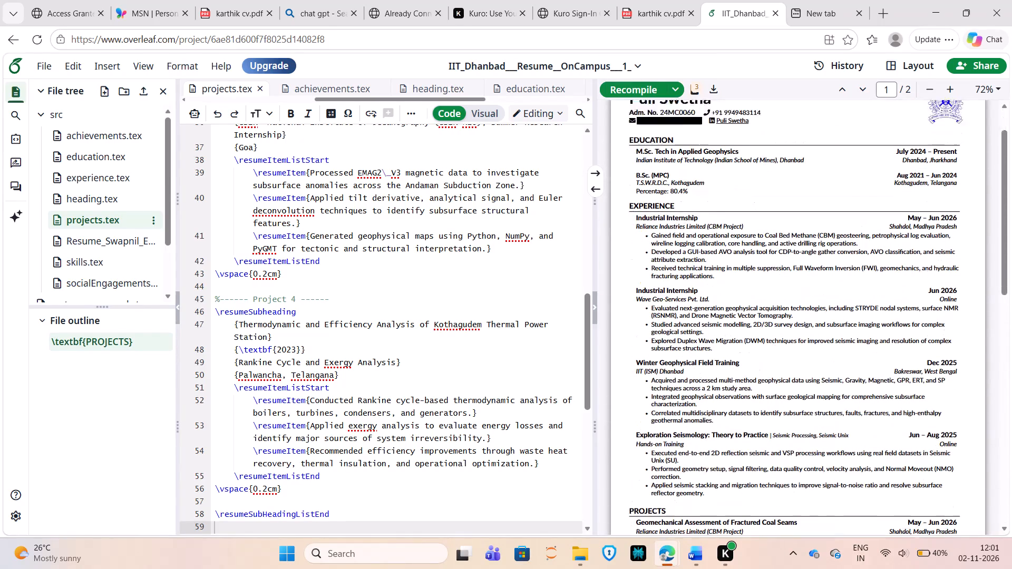
{"action": "scroll", "coordinate": [711, 279], "scroll_direction": "down", "scroll_amount": 6}
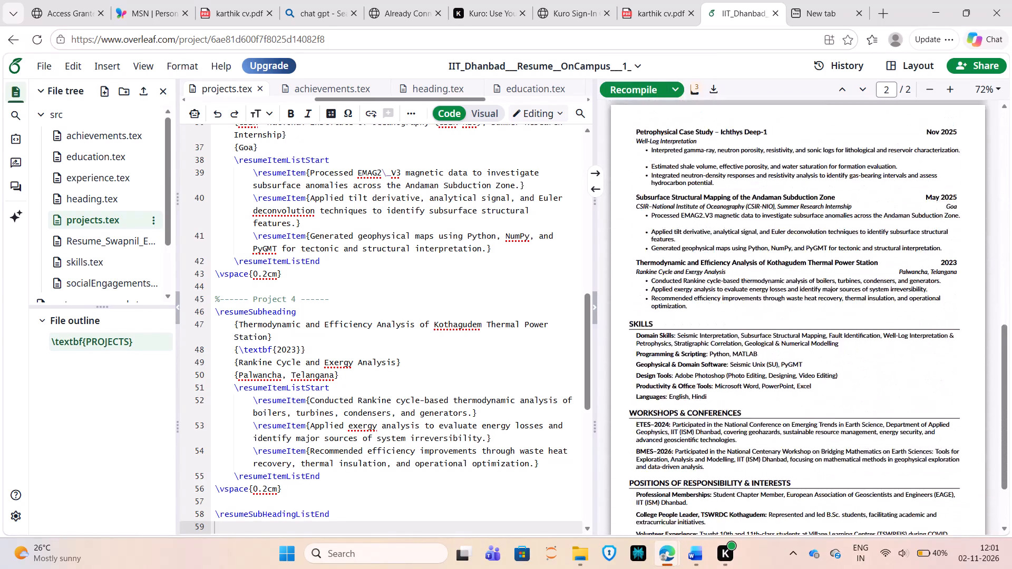
{"action": "scroll", "coordinate": [711, 279], "scroll_direction": "down", "scroll_amount": 1}
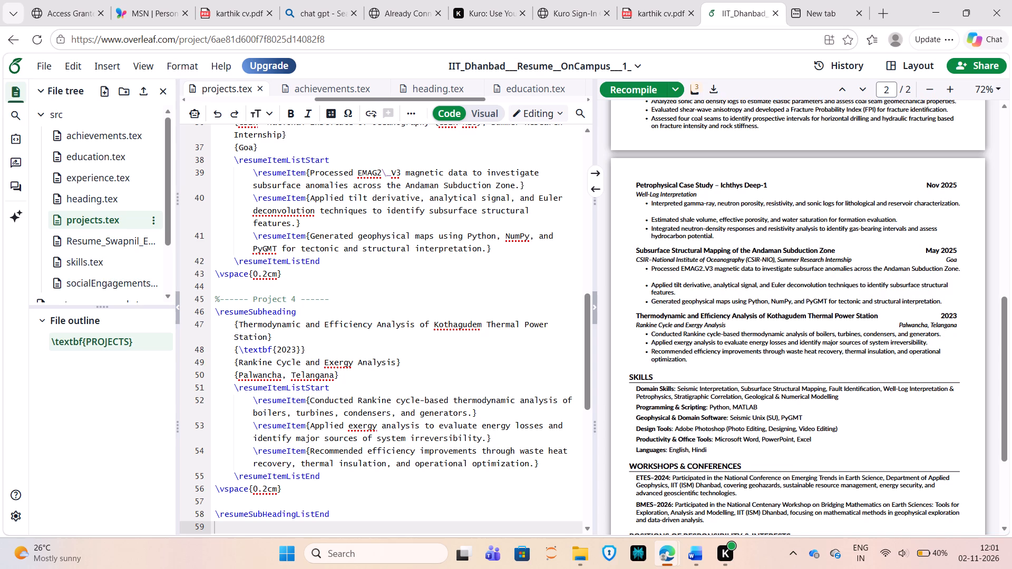
Delete the final period after "Andaman Subduction Zone" in Project 3's first bullet in projects.tex and recompile the resume.
{"action": "left_click", "coordinate": [653, 209]}
{"action": "left_click", "coordinate": [653, 209]}
{"action": "left_click_drag", "start_coordinate": [653, 209], "coordinate": [655, 199]}
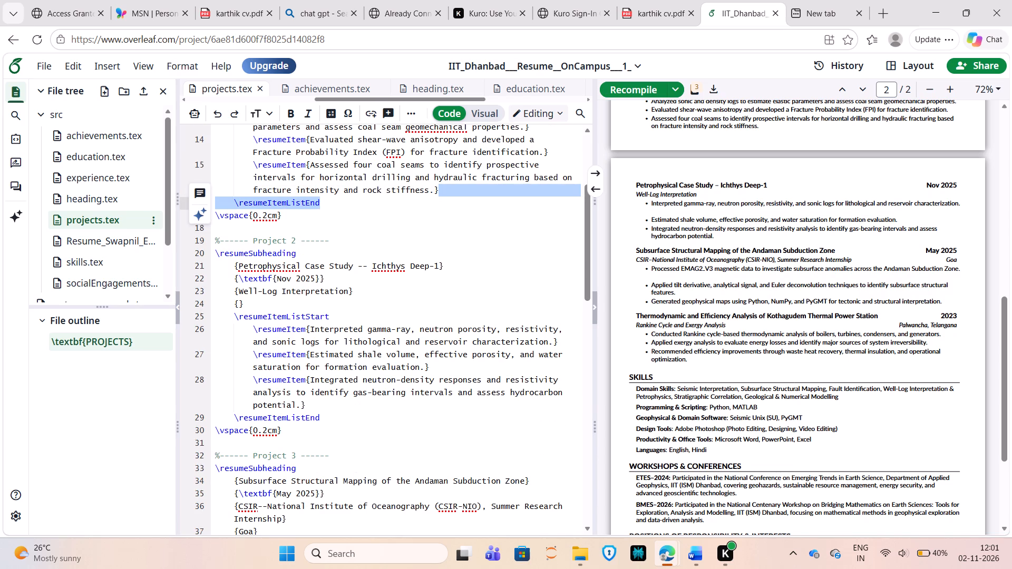
{"action": "scroll", "coordinate": [379, 240], "scroll_direction": "up", "scroll_amount": 2}
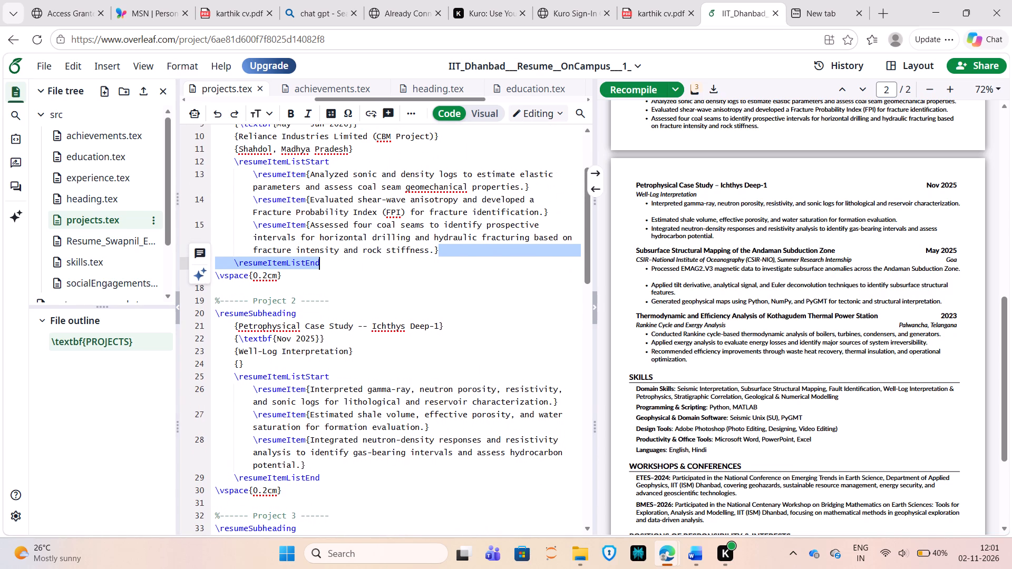
{"action": "scroll", "coordinate": [379, 242], "scroll_direction": "up", "scroll_amount": 1}
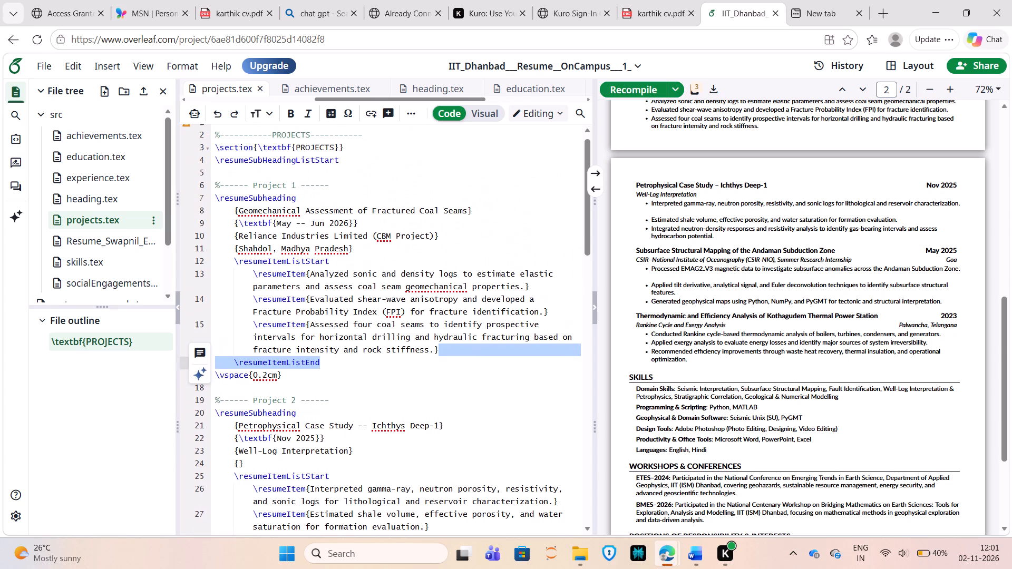
{"action": "scroll", "coordinate": [379, 242], "scroll_direction": "up", "scroll_amount": 1}
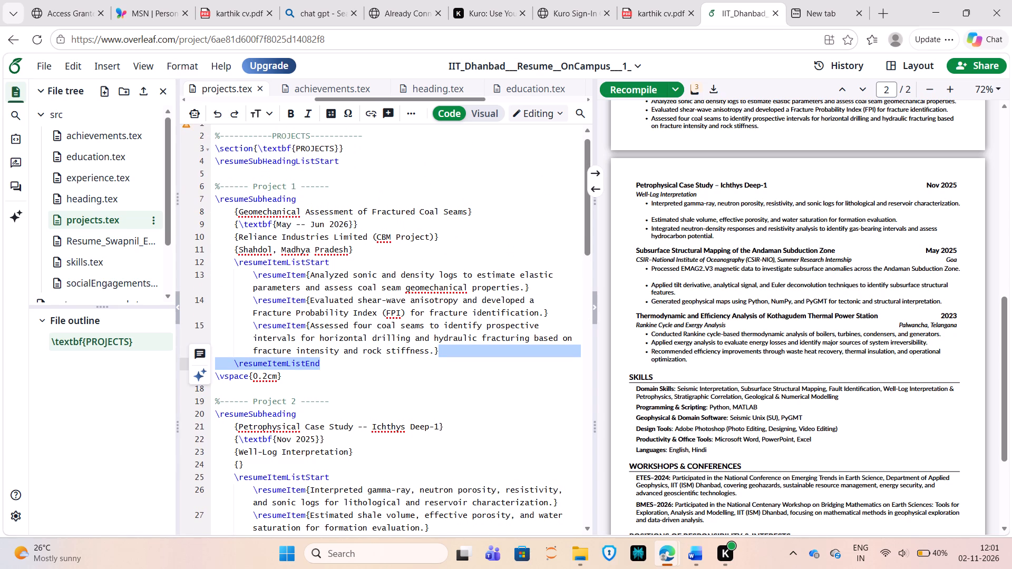
{"action": "double_click", "coordinate": [810, 274]}
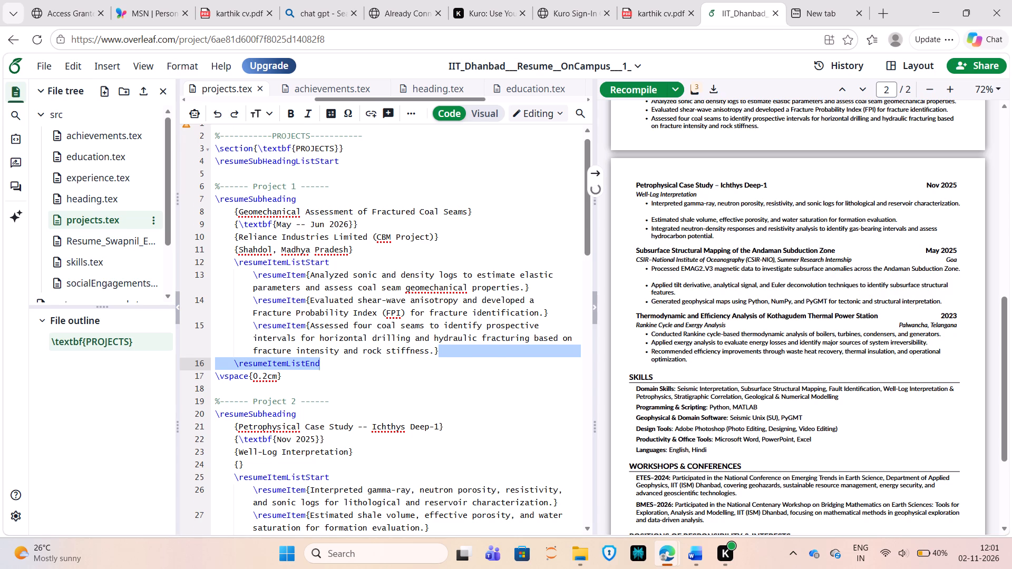
{"action": "double_click", "coordinate": [845, 266]}
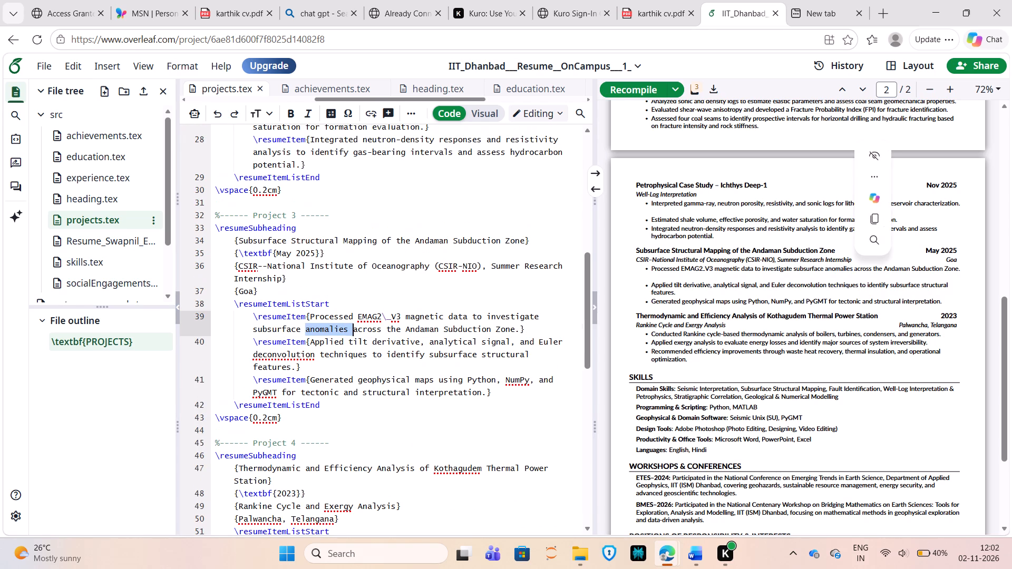
{"action": "left_click", "coordinate": [521, 332]}
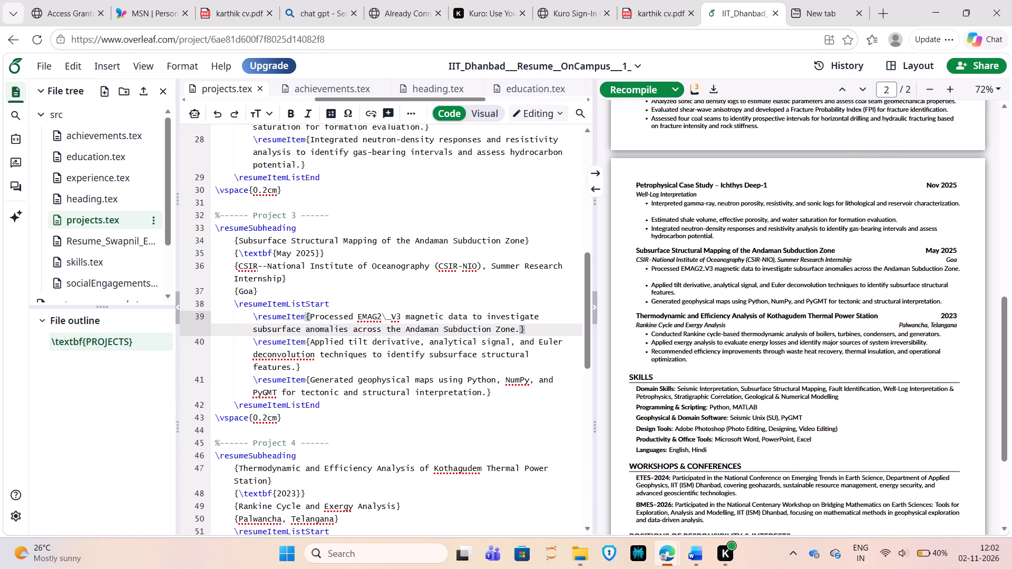
{"action": "key", "text": "BackSpace"}
{"action": "left_click", "coordinate": [626, 88]}
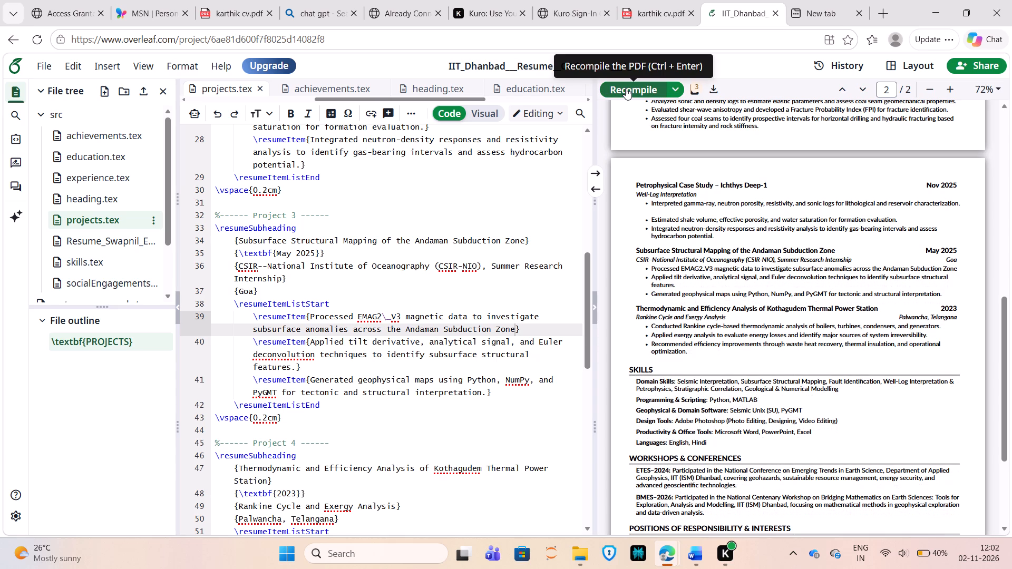
Delete the final period after "reservoir characterization" in Project 2's first bullet and recompile the resume.
{"action": "scroll", "coordinate": [418, 194], "scroll_direction": "up", "scroll_amount": 1}
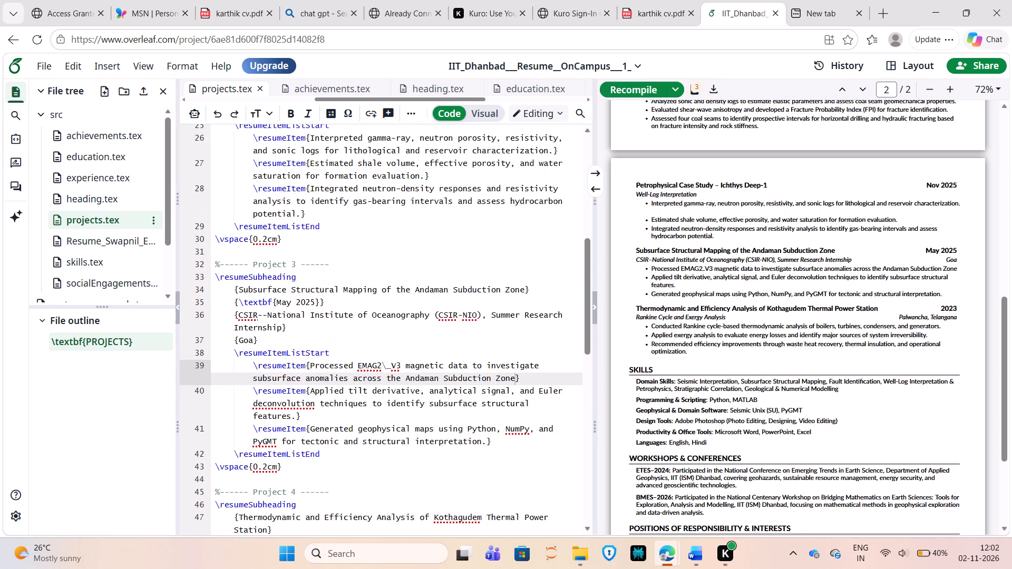
{"action": "scroll", "coordinate": [418, 194], "scroll_direction": "up", "scroll_amount": 2}
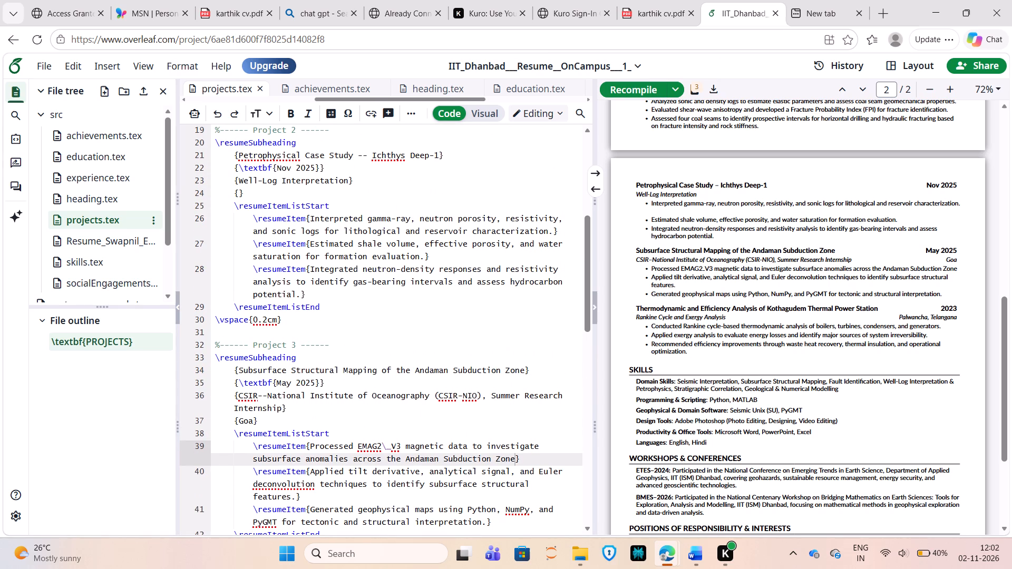
{"action": "left_click", "coordinate": [550, 238]}
{"action": "key", "text": "Right"}
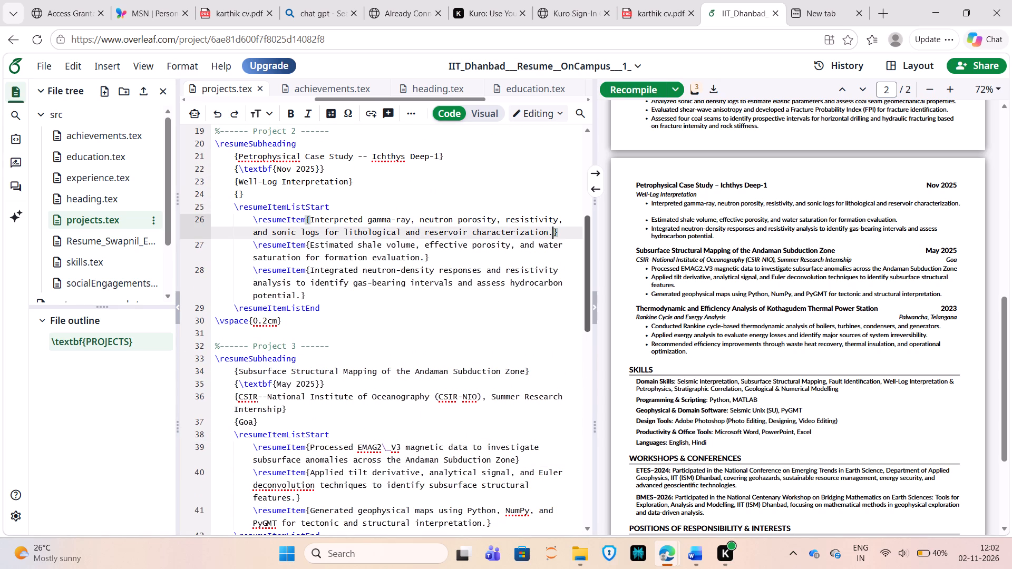
{"action": "key", "text": "BackSpace"}
{"action": "left_click", "coordinate": [621, 89]}
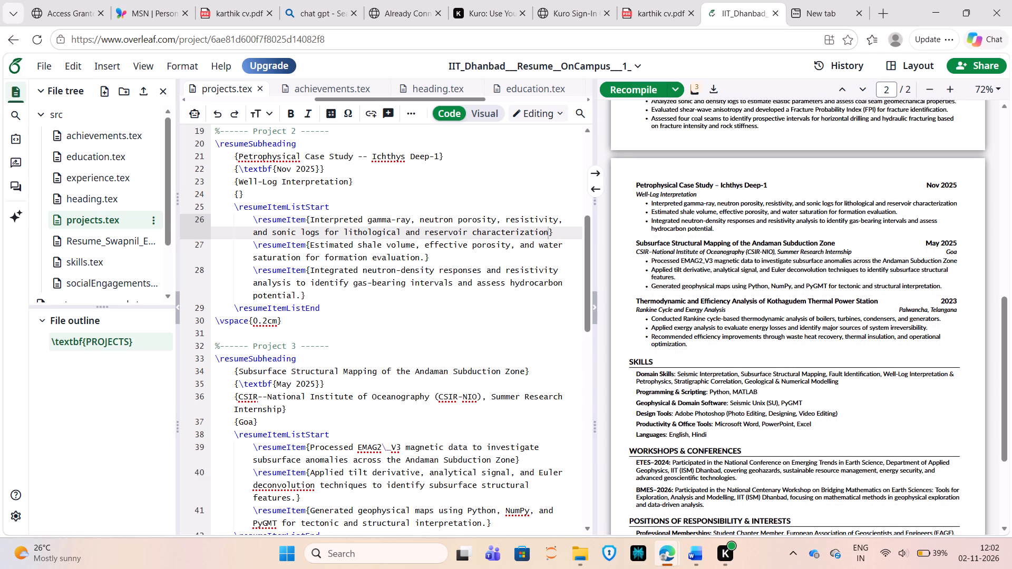
Review both pages of the compiled resume PDF, from the heading and Experience through Projects to Positions of Responsibility & Interests.
{"action": "scroll", "coordinate": [751, 344], "scroll_direction": "down", "scroll_amount": 2}
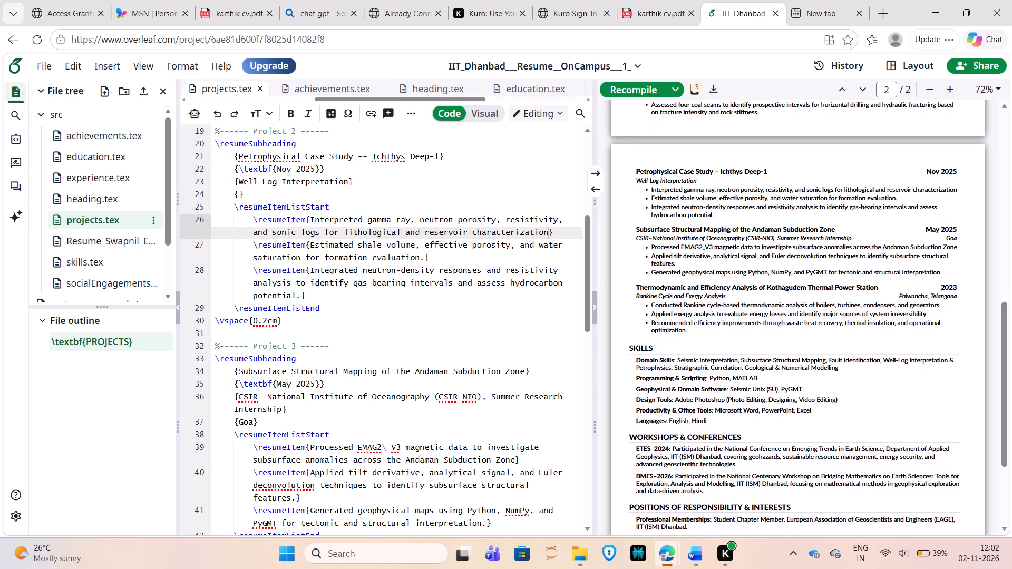
{"action": "scroll", "coordinate": [751, 344], "scroll_direction": "down", "scroll_amount": 3}
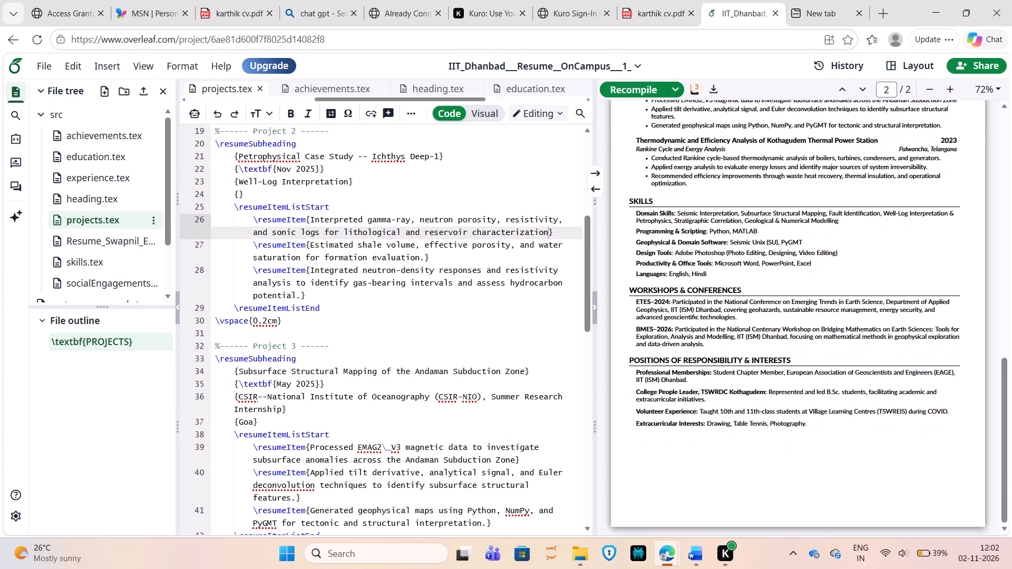
{"action": "scroll", "coordinate": [721, 503], "scroll_direction": "up", "scroll_amount": 3}
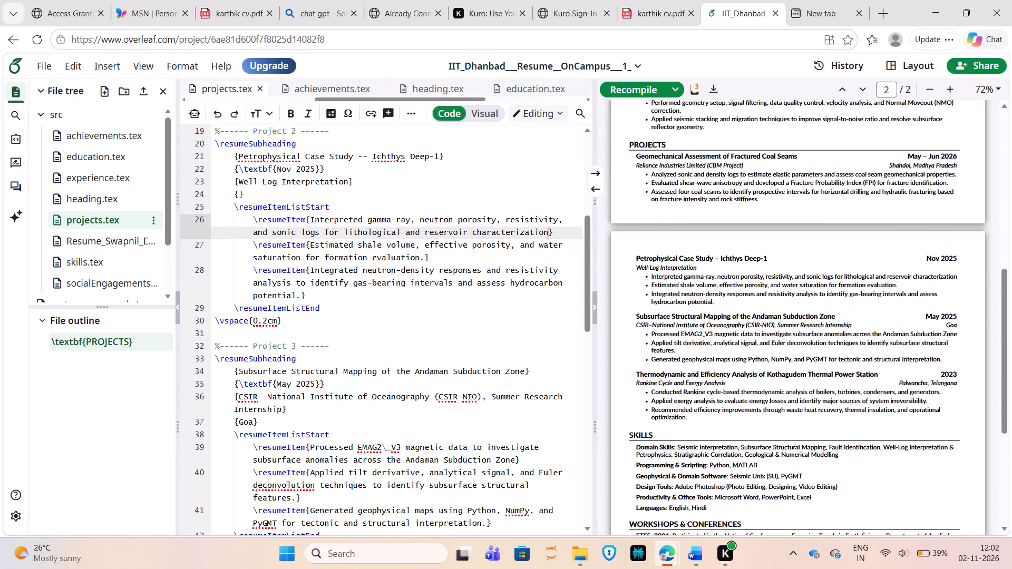
{"action": "scroll", "coordinate": [721, 503], "scroll_direction": "up", "scroll_amount": 4}
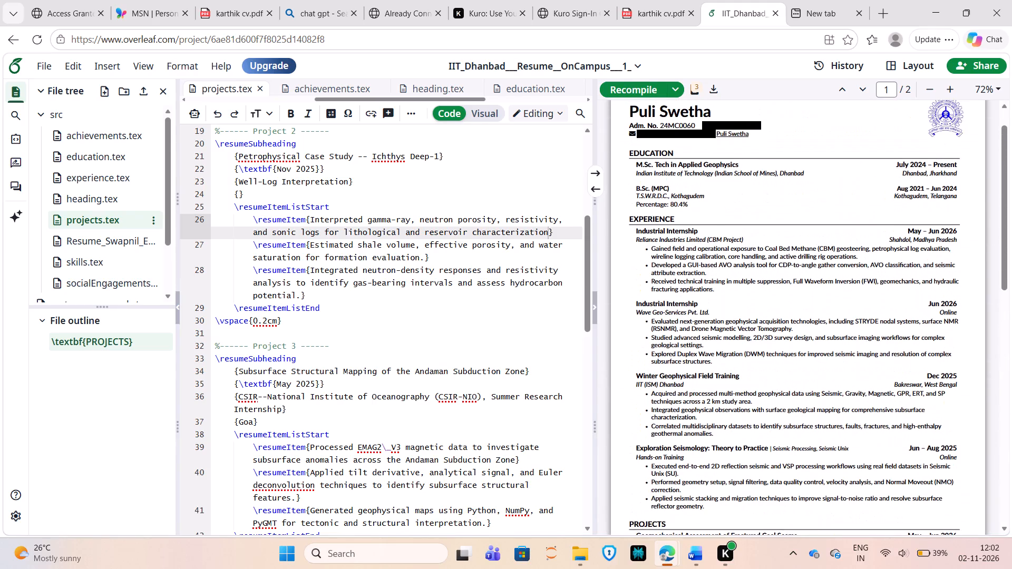
{"action": "scroll", "coordinate": [721, 503], "scroll_direction": "up", "scroll_amount": 1}
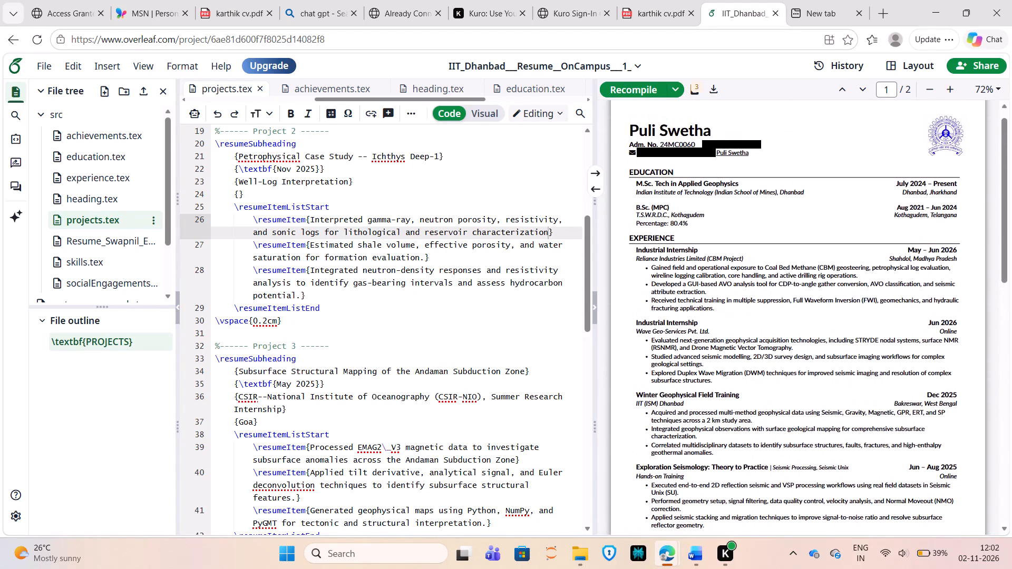
{"action": "scroll", "coordinate": [721, 503], "scroll_direction": "up", "scroll_amount": 1}
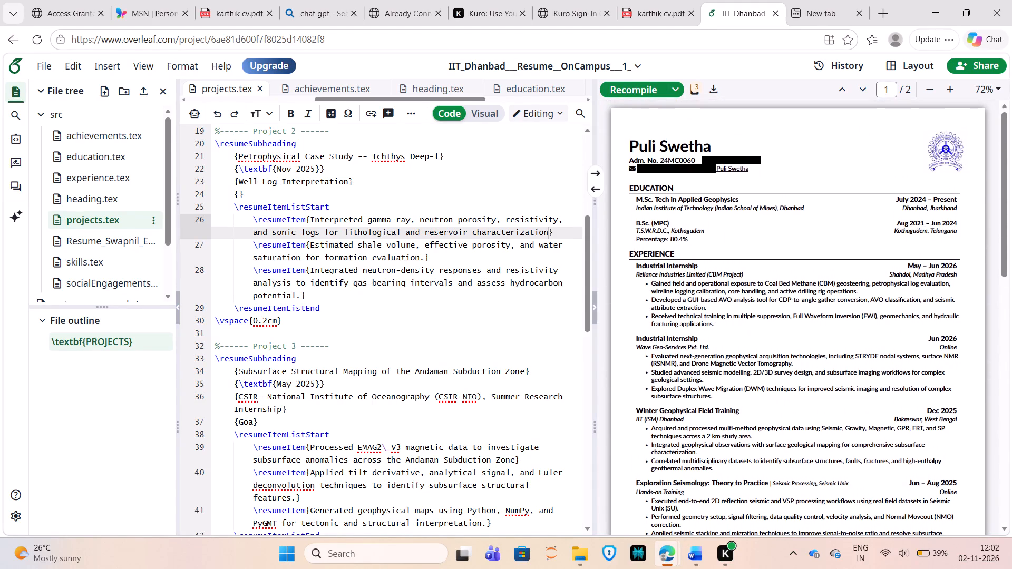
{"action": "scroll", "coordinate": [721, 503], "scroll_direction": "up", "scroll_amount": 1}
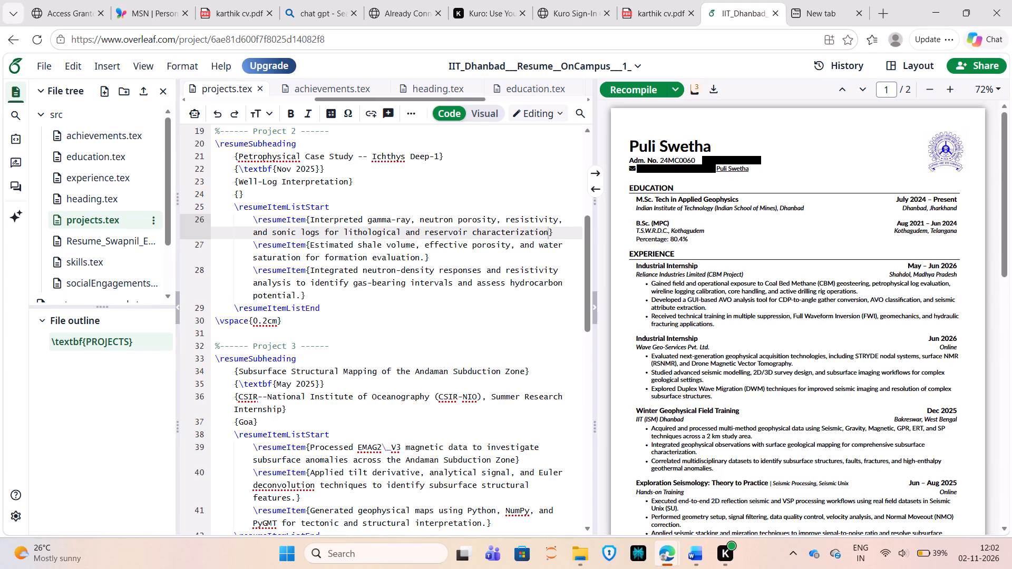
{"action": "scroll", "coordinate": [721, 503], "scroll_direction": "down", "scroll_amount": 7}
{"action": "scroll", "coordinate": [721, 503], "scroll_direction": "up", "scroll_amount": 1}
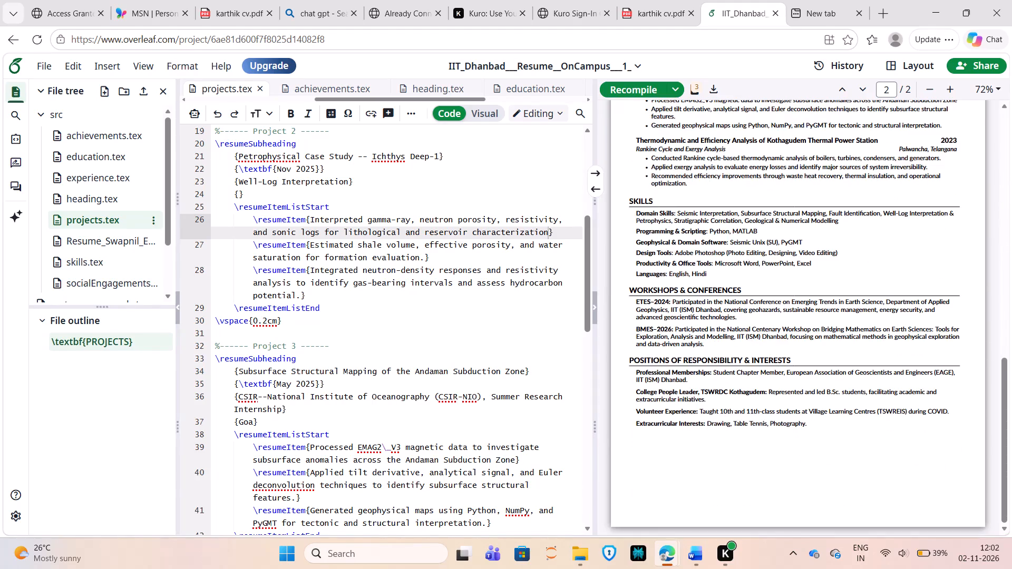
{"action": "scroll", "coordinate": [721, 503], "scroll_direction": "up", "scroll_amount": 1}
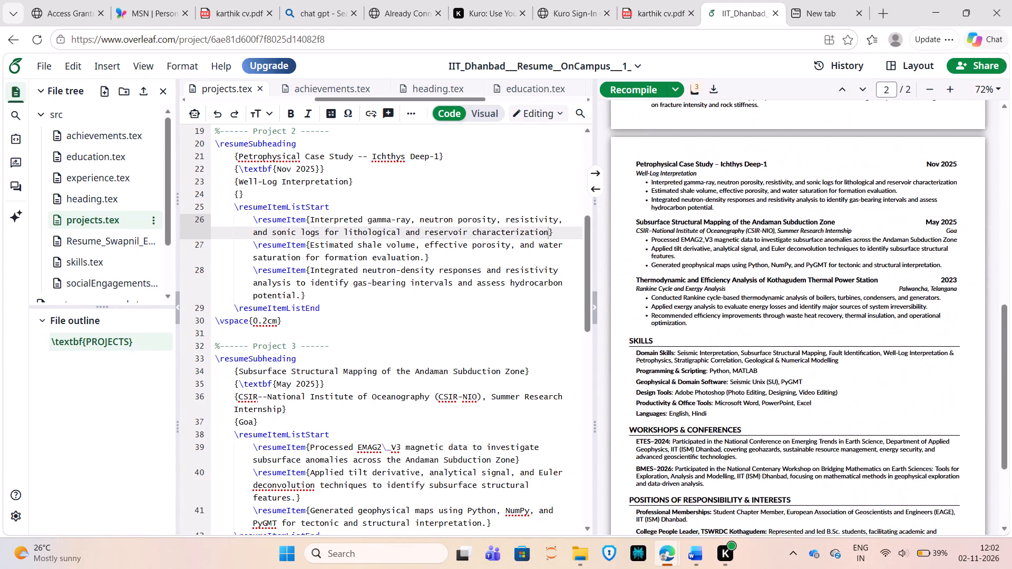
{"action": "scroll", "coordinate": [721, 503], "scroll_direction": "up", "scroll_amount": 2}
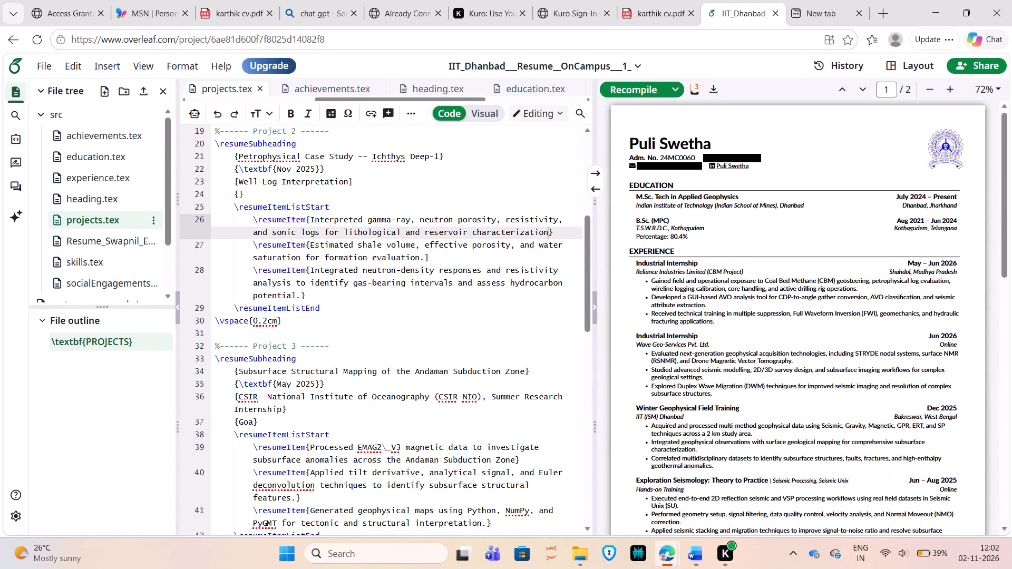
{"action": "scroll", "coordinate": [721, 503], "scroll_direction": "down", "scroll_amount": 11}
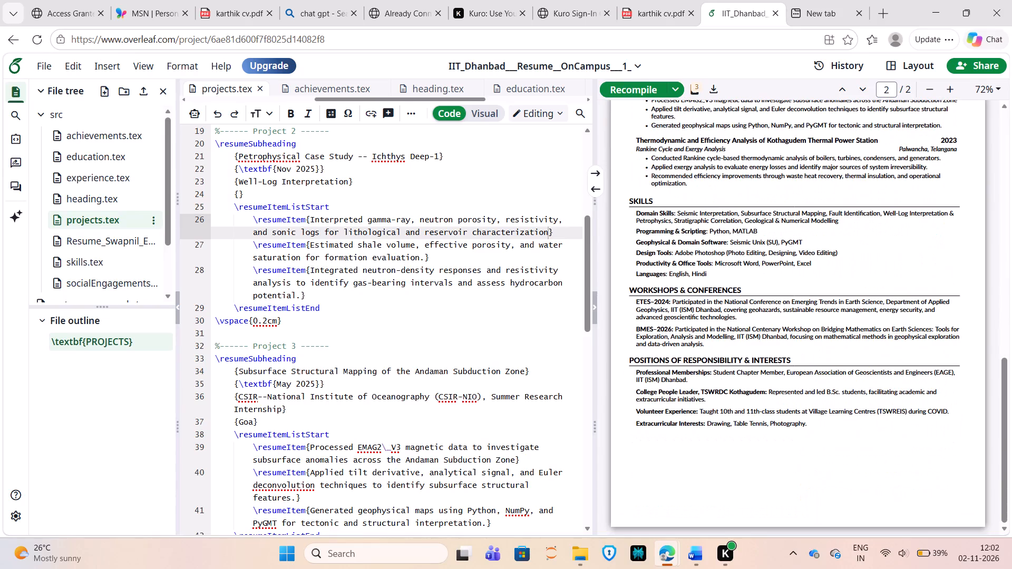
{"action": "scroll", "coordinate": [721, 503], "scroll_direction": "up", "scroll_amount": 9}
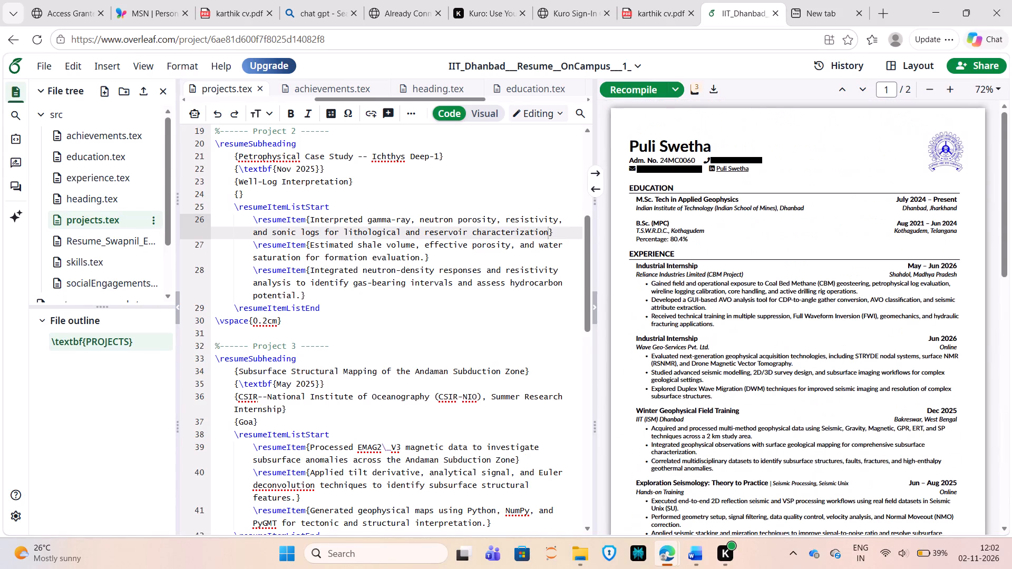
Review the compiled resume PDF from Education through Skills, checking the dates and locations of the project entries.
{"action": "scroll", "coordinate": [721, 503], "scroll_direction": "down", "scroll_amount": 1}
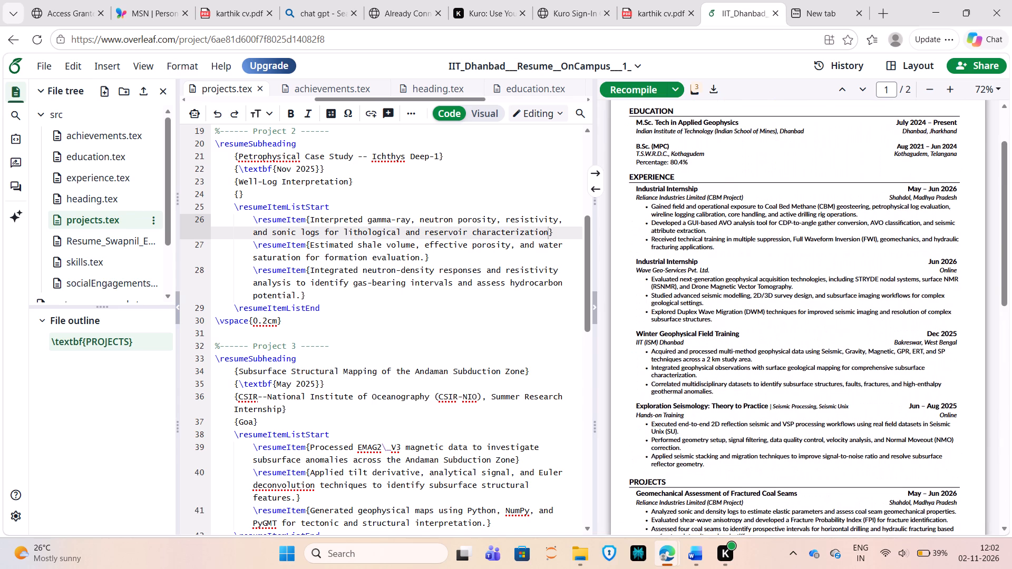
{"action": "scroll", "coordinate": [721, 503], "scroll_direction": "down", "scroll_amount": 4}
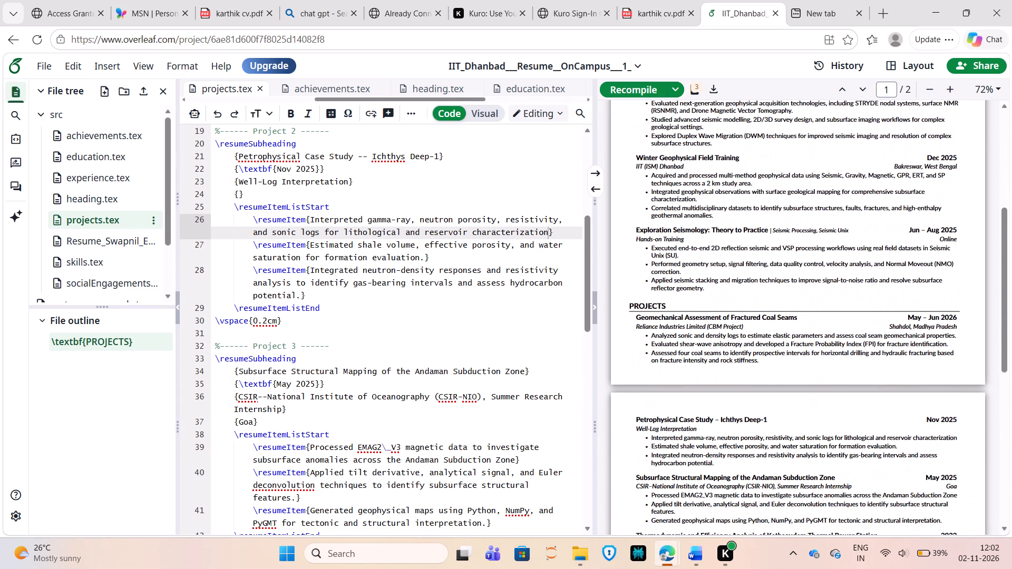
{"action": "scroll", "coordinate": [721, 503], "scroll_direction": "down", "scroll_amount": 1}
{"action": "scroll", "coordinate": [753, 568], "scroll_direction": "down", "scroll_amount": 1}
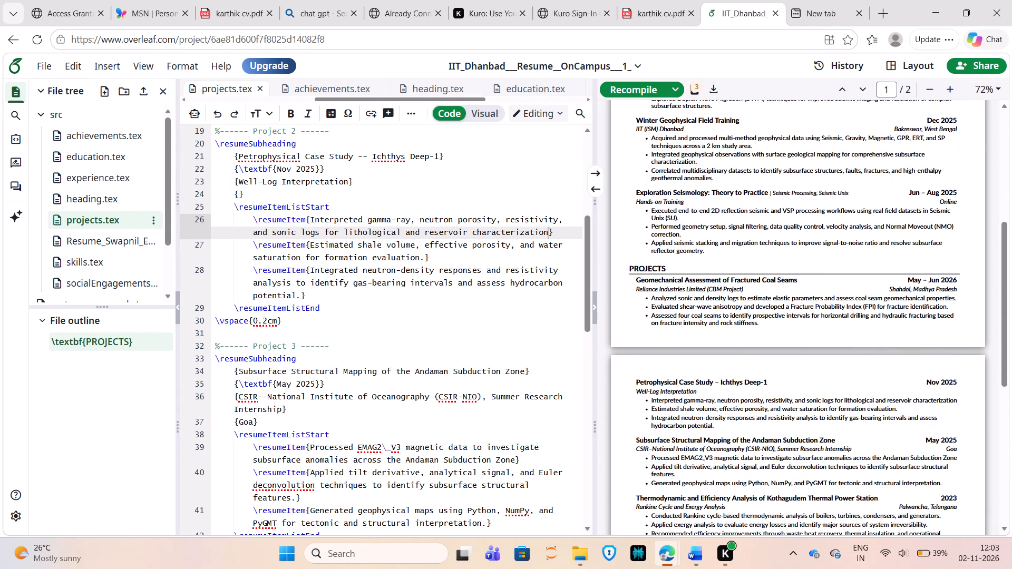
{"action": "scroll", "coordinate": [913, 473], "scroll_direction": "down", "scroll_amount": 3}
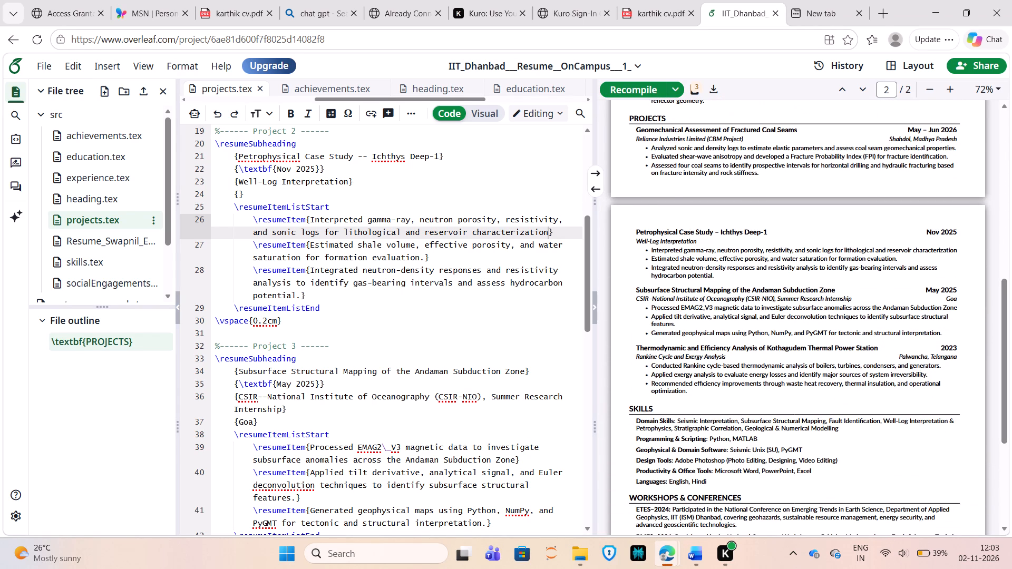
{"action": "left_click_drag", "start_coordinate": [937, 343], "coordinate": [942, 345]}
{"action": "left_click", "coordinate": [942, 345]}
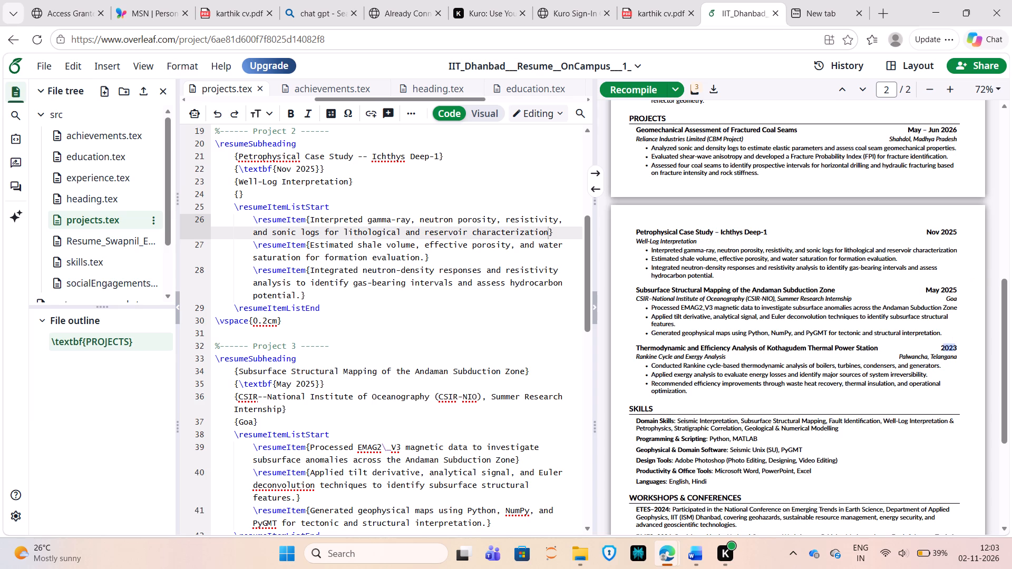
{"action": "left_click_drag", "start_coordinate": [925, 286], "coordinate": [956, 288]}
{"action": "left_click_drag", "start_coordinate": [923, 229], "coordinate": [940, 239]}
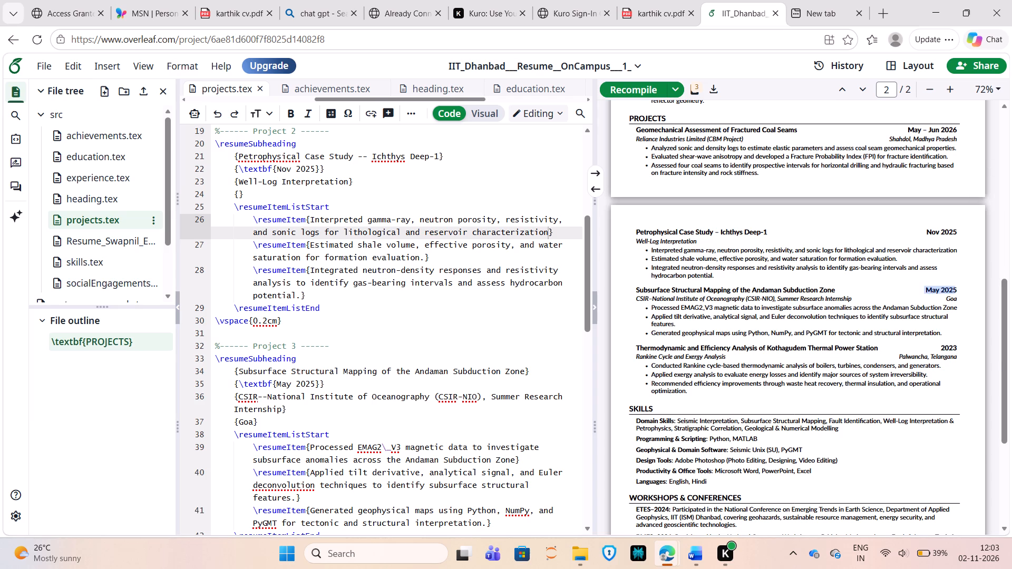
{"action": "left_click", "coordinate": [953, 298]}
{"action": "left_click_drag", "start_coordinate": [957, 297], "coordinate": [942, 297]}
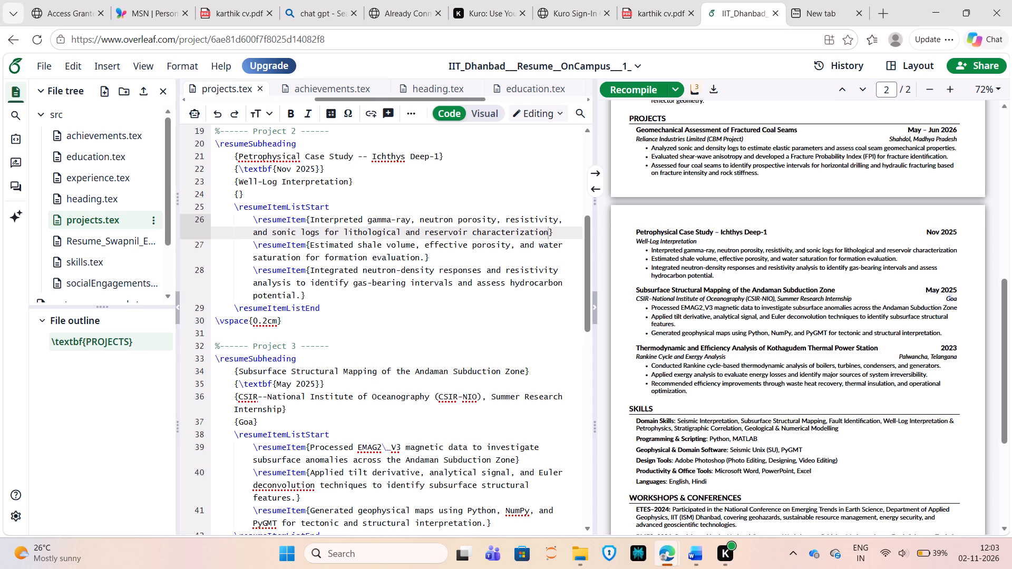
{"action": "left_click_drag", "start_coordinate": [942, 297], "coordinate": [940, 297]}
{"action": "left_click", "coordinate": [940, 297]}
{"action": "scroll", "coordinate": [942, 297], "scroll_direction": "up", "scroll_amount": 4}
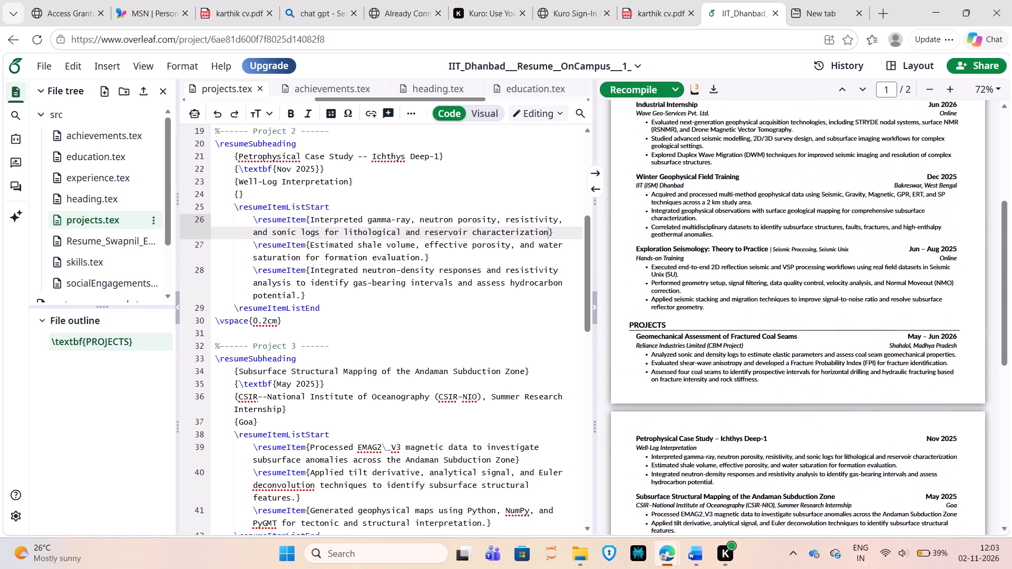
{"action": "scroll", "coordinate": [942, 297], "scroll_direction": "up", "scroll_amount": 1}
{"action": "scroll", "coordinate": [942, 297], "scroll_direction": "down", "scroll_amount": 2}
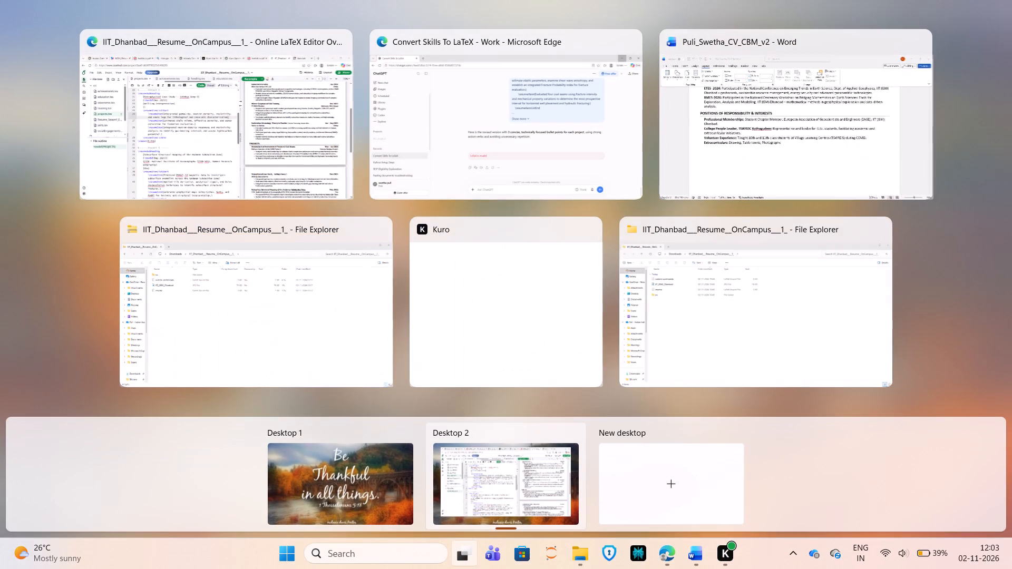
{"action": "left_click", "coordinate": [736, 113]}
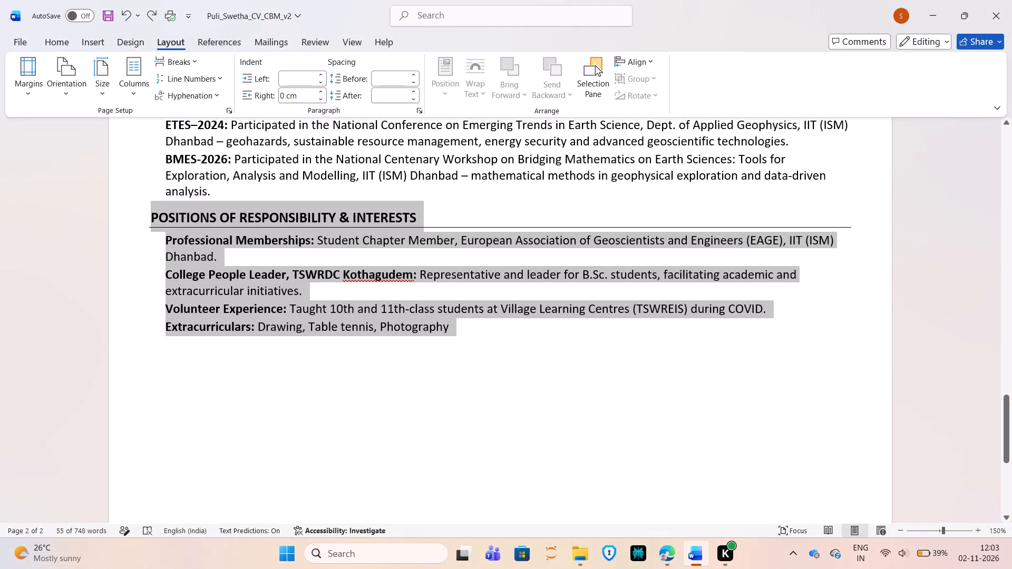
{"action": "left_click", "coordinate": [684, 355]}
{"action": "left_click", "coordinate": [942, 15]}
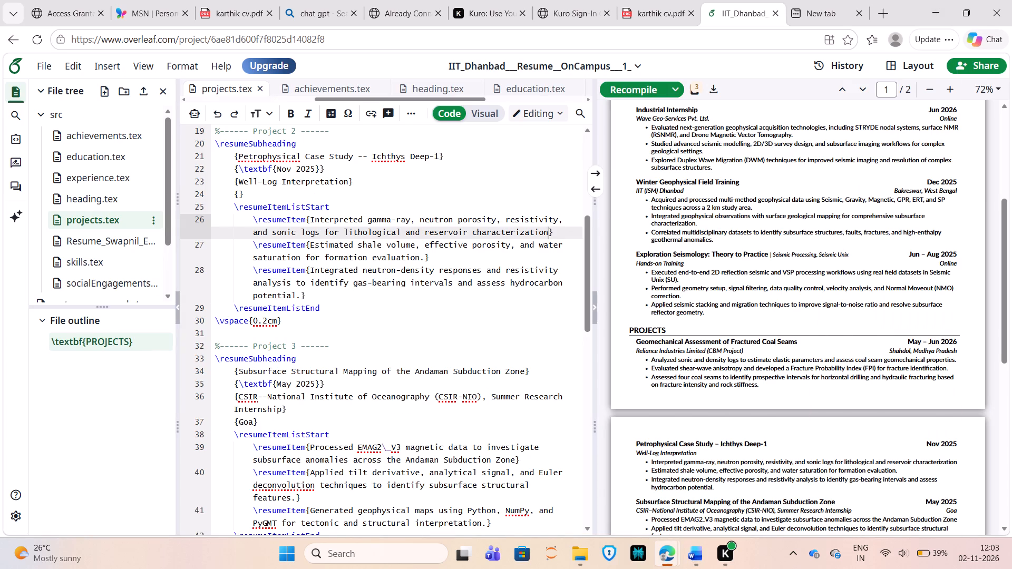
Locate the source lines of the Kothagudem Thermal Power Station project's date in projects.tex from the compiled PDF.
{"action": "scroll", "coordinate": [913, 396], "scroll_direction": "down", "scroll_amount": 2}
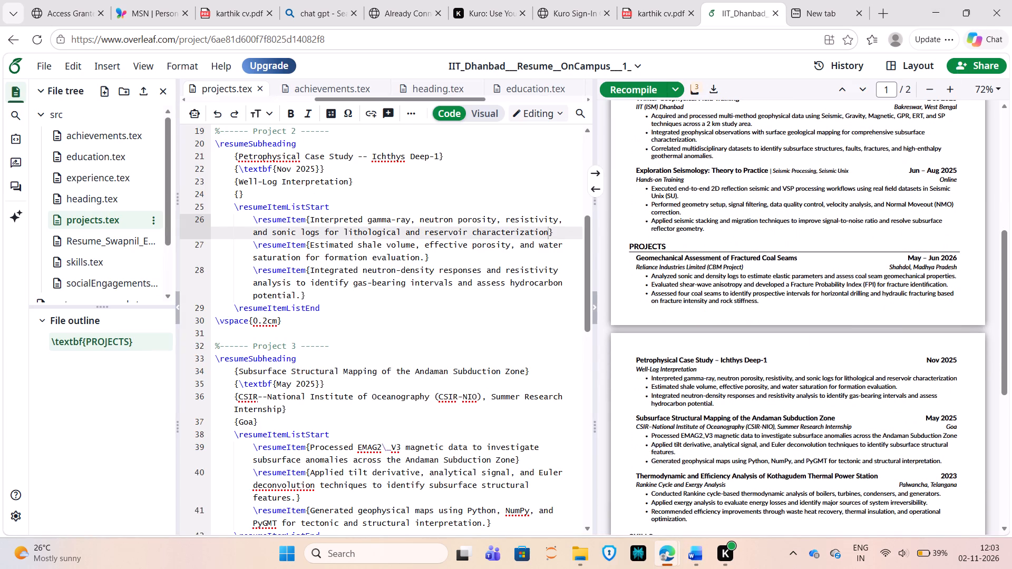
{"action": "double_click", "coordinate": [947, 475]}
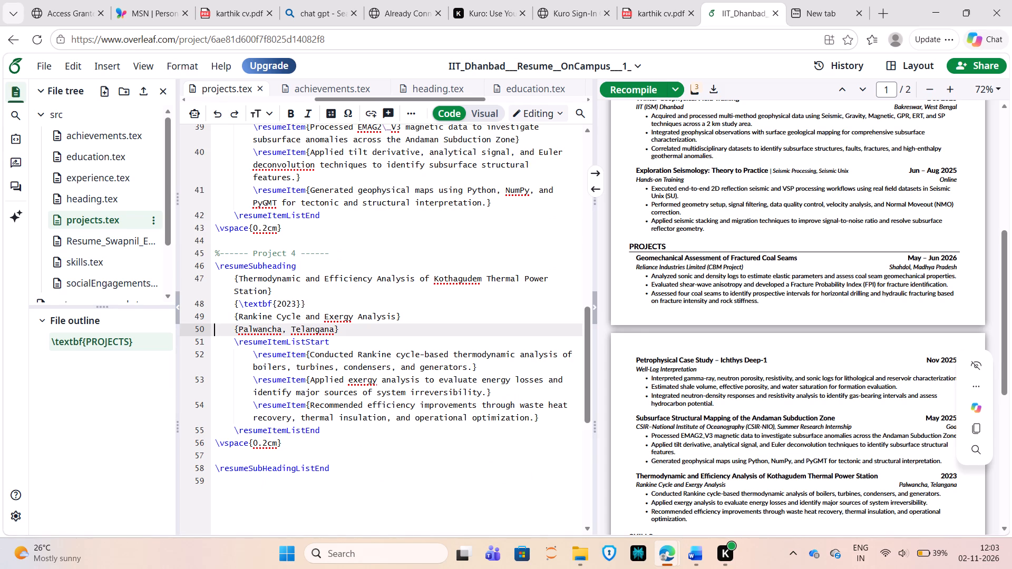
{"action": "double_click", "coordinate": [947, 475]}
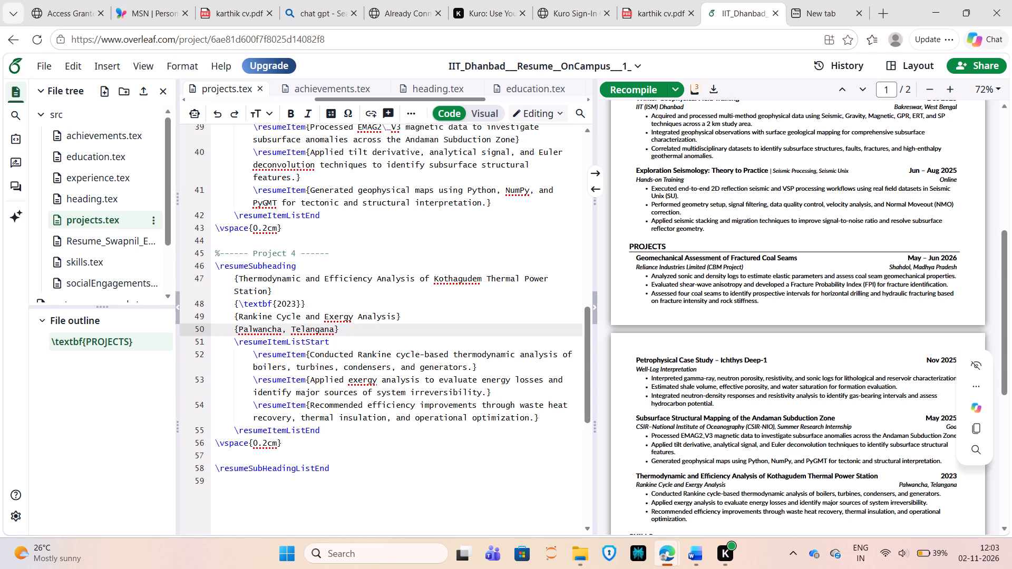
{"action": "left_click", "coordinate": [945, 471]}
{"action": "double_click", "coordinate": [947, 478]}
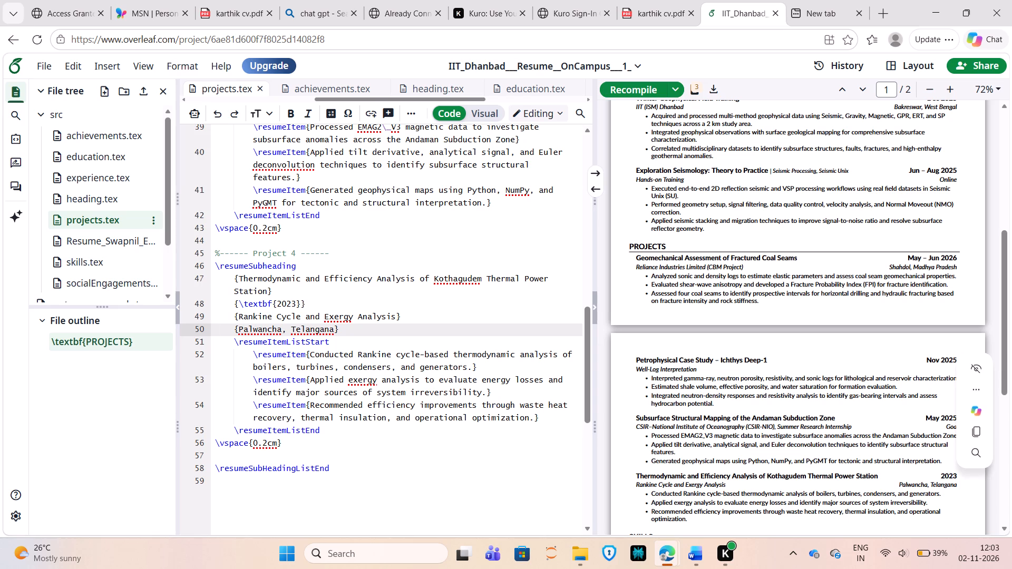
{"action": "double_click", "coordinate": [947, 476]}
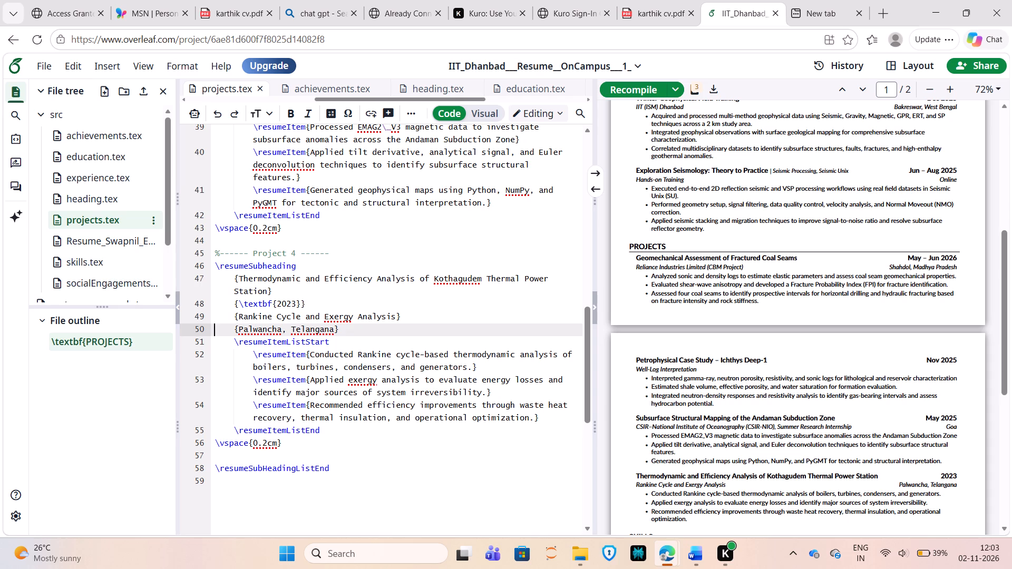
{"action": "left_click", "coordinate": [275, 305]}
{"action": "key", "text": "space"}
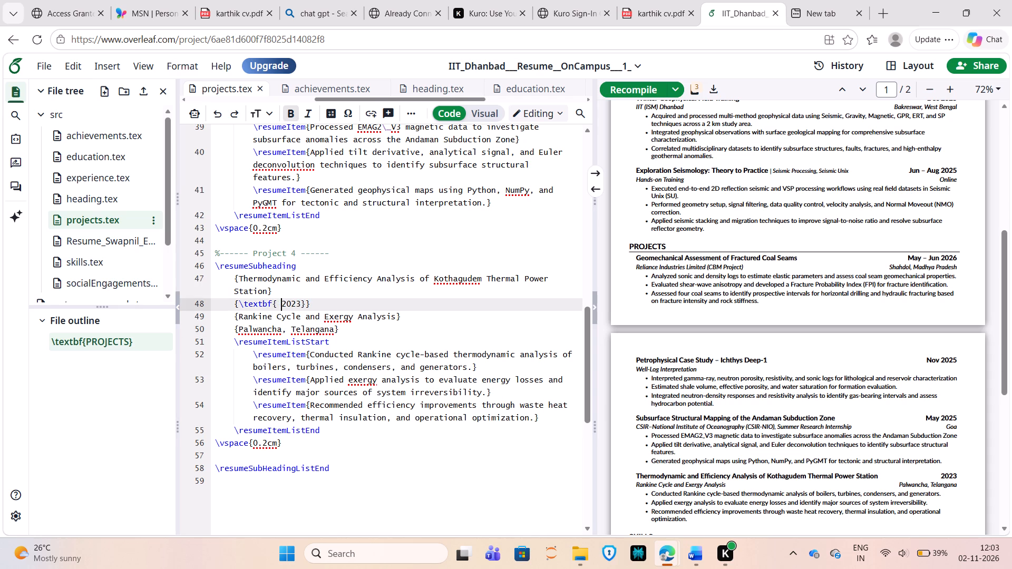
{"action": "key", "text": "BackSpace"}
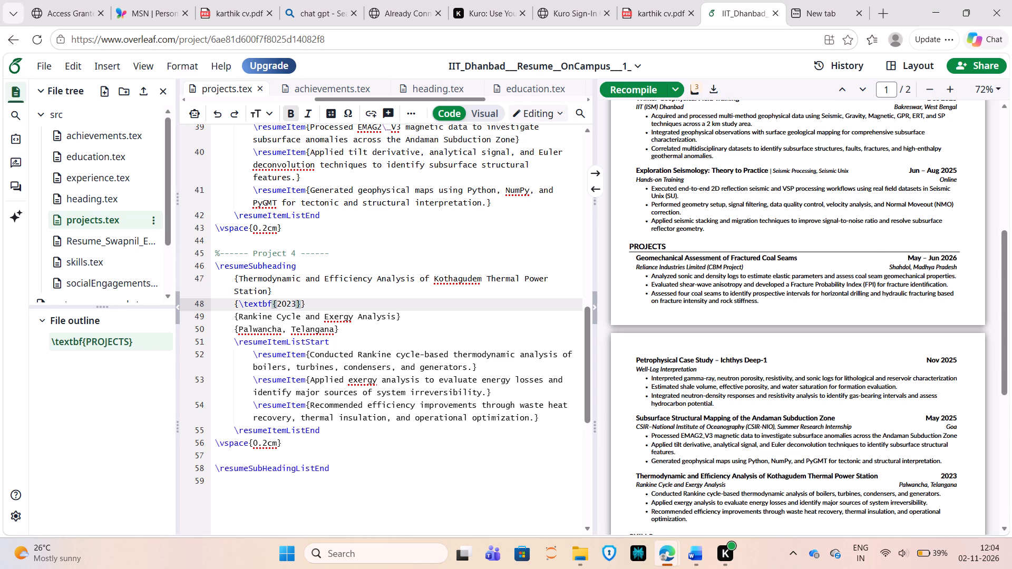
Check page 2 of the compiled PDF from the project entries through Positions of Responsibility & Interests.
{"action": "scroll", "coordinate": [676, 340], "scroll_direction": "down", "scroll_amount": 2}
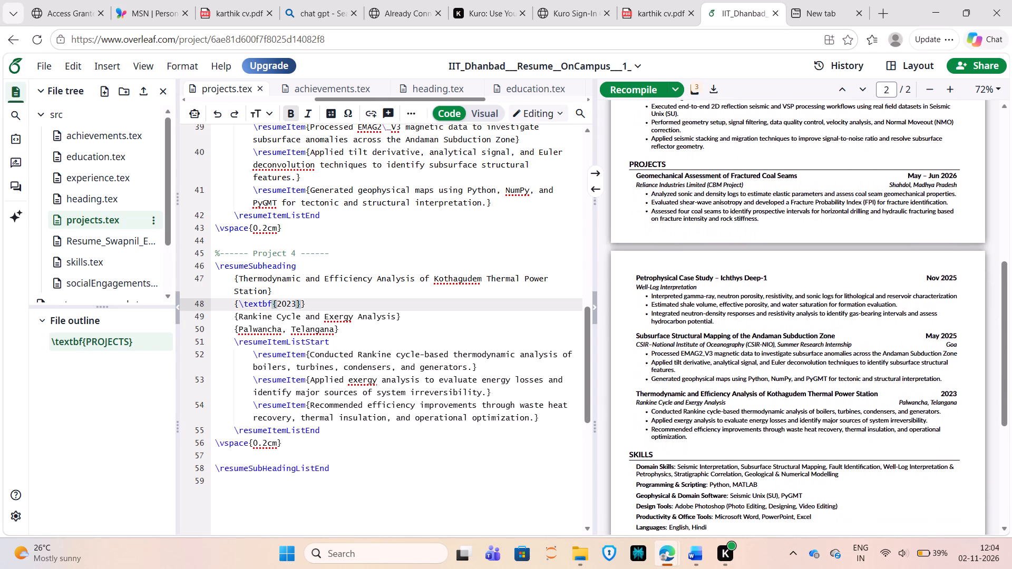
{"action": "scroll", "coordinate": [676, 340], "scroll_direction": "down", "scroll_amount": 4}
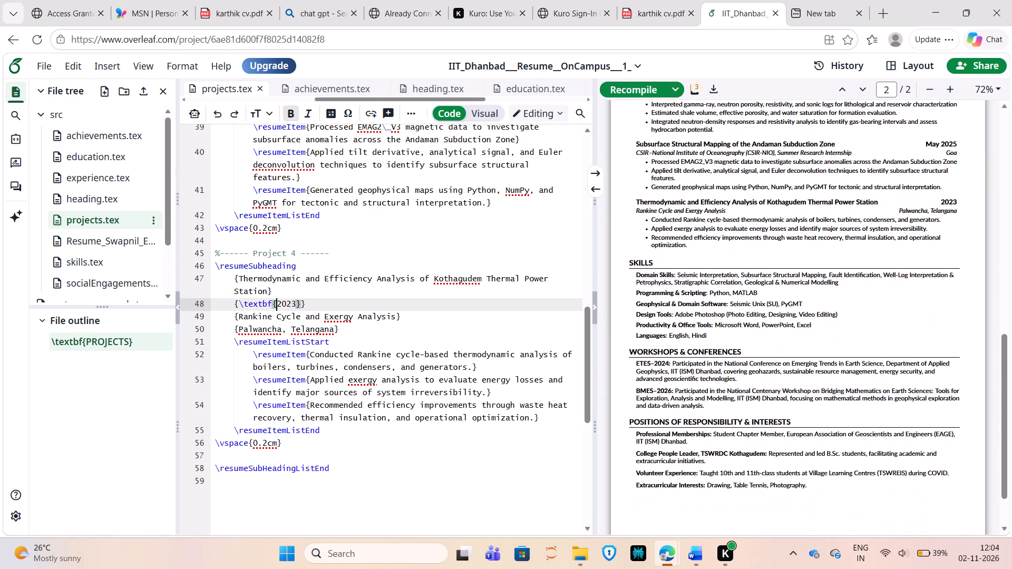
{"action": "scroll", "coordinate": [676, 340], "scroll_direction": "down", "scroll_amount": 1}
Switch to the CV in Word and examine its Projects, Experience and Education sections and the heading.
{"action": "left_click", "coordinate": [690, 554]}
{"action": "left_click_drag", "start_coordinate": [690, 554], "coordinate": [502, 405]}
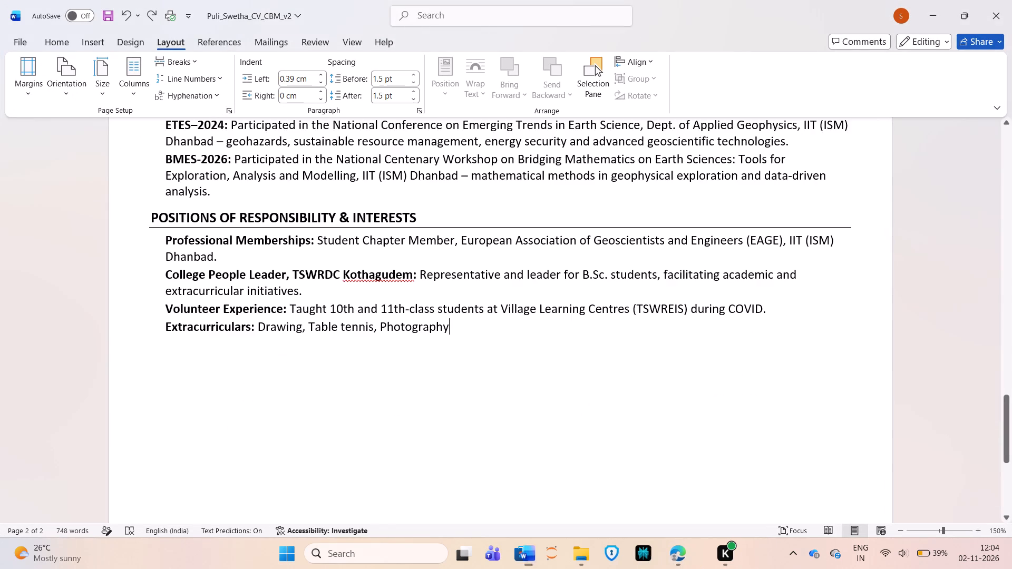
{"action": "left_click_drag", "start_coordinate": [502, 405], "coordinate": [452, 273]}
{"action": "scroll", "coordinate": [452, 273], "scroll_direction": "up", "scroll_amount": 18}
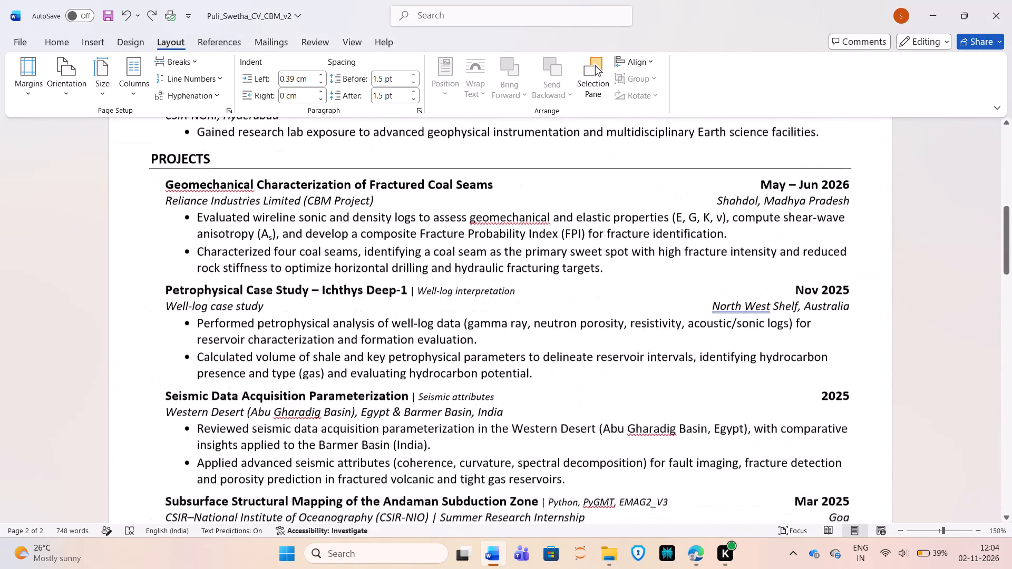
{"action": "scroll", "coordinate": [452, 273], "scroll_direction": "down", "scroll_amount": 5}
{"action": "scroll", "coordinate": [452, 273], "scroll_direction": "left", "scroll_amount": 1}
{"action": "scroll", "coordinate": [452, 273], "scroll_direction": "down", "scroll_amount": 1}
{"action": "scroll", "coordinate": [452, 273], "scroll_direction": "left", "scroll_amount": 1}
{"action": "scroll", "coordinate": [452, 273], "scroll_direction": "down", "scroll_amount": 1}
{"action": "scroll", "coordinate": [452, 273], "scroll_direction": "left", "scroll_amount": 1}
{"action": "scroll", "coordinate": [452, 273], "scroll_direction": "down", "scroll_amount": 1}
{"action": "scroll", "coordinate": [452, 273], "scroll_direction": "left", "scroll_amount": 1}
{"action": "scroll", "coordinate": [452, 273], "scroll_direction": "down", "scroll_amount": 1}
{"action": "scroll", "coordinate": [452, 273], "scroll_direction": "left", "scroll_amount": 1}
{"action": "scroll", "coordinate": [452, 273], "scroll_direction": "down", "scroll_amount": 1}
{"action": "scroll", "coordinate": [452, 273], "scroll_direction": "left", "scroll_amount": 1}
{"action": "scroll", "coordinate": [452, 273], "scroll_direction": "down", "scroll_amount": 1}
{"action": "scroll", "coordinate": [452, 273], "scroll_direction": "left", "scroll_amount": 1}
{"action": "scroll", "coordinate": [452, 273], "scroll_direction": "down", "scroll_amount": 1}
{"action": "scroll", "coordinate": [452, 273], "scroll_direction": "left", "scroll_amount": 1}
{"action": "scroll", "coordinate": [452, 273], "scroll_direction": "down", "scroll_amount": 1}
{"action": "scroll", "coordinate": [452, 273], "scroll_direction": "left", "scroll_amount": 1}
{"action": "scroll", "coordinate": [452, 273], "scroll_direction": "down", "scroll_amount": 1}
{"action": "scroll", "coordinate": [452, 273], "scroll_direction": "left", "scroll_amount": 1}
{"action": "scroll", "coordinate": [452, 273], "scroll_direction": "down", "scroll_amount": 1}
{"action": "scroll", "coordinate": [452, 273], "scroll_direction": "left", "scroll_amount": 1}
{"action": "scroll", "coordinate": [452, 273], "scroll_direction": "down", "scroll_amount": 1}
{"action": "scroll", "coordinate": [452, 273], "scroll_direction": "left", "scroll_amount": 1}
{"action": "scroll", "coordinate": [452, 273], "scroll_direction": "down", "scroll_amount": 1}
{"action": "scroll", "coordinate": [452, 273], "scroll_direction": "left", "scroll_amount": 1}
{"action": "scroll", "coordinate": [452, 273], "scroll_direction": "down", "scroll_amount": 1}
{"action": "scroll", "coordinate": [452, 273], "scroll_direction": "left", "scroll_amount": 1}
{"action": "scroll", "coordinate": [452, 273], "scroll_direction": "down", "scroll_amount": 1}
{"action": "scroll", "coordinate": [452, 273], "scroll_direction": "left", "scroll_amount": 1}
{"action": "scroll", "coordinate": [452, 273], "scroll_direction": "down", "scroll_amount": 1}
{"action": "scroll", "coordinate": [452, 273], "scroll_direction": "left", "scroll_amount": 1}
{"action": "scroll", "coordinate": [452, 273], "scroll_direction": "down", "scroll_amount": 1}
{"action": "scroll", "coordinate": [452, 273], "scroll_direction": "left", "scroll_amount": 1}
{"action": "scroll", "coordinate": [452, 273], "scroll_direction": "down", "scroll_amount": 1}
{"action": "scroll", "coordinate": [452, 273], "scroll_direction": "left", "scroll_amount": 1}
{"action": "scroll", "coordinate": [452, 273], "scroll_direction": "down", "scroll_amount": 1}
{"action": "scroll", "coordinate": [452, 273], "scroll_direction": "left", "scroll_amount": 1}
{"action": "scroll", "coordinate": [452, 273], "scroll_direction": "down", "scroll_amount": 1}
{"action": "scroll", "coordinate": [452, 273], "scroll_direction": "left", "scroll_amount": 1}
{"action": "scroll", "coordinate": [452, 273], "scroll_direction": "up", "scroll_amount": 1}
{"action": "scroll", "coordinate": [452, 273], "scroll_direction": "right", "scroll_amount": 1}
{"action": "scroll", "coordinate": [452, 273], "scroll_direction": "up", "scroll_amount": 1}
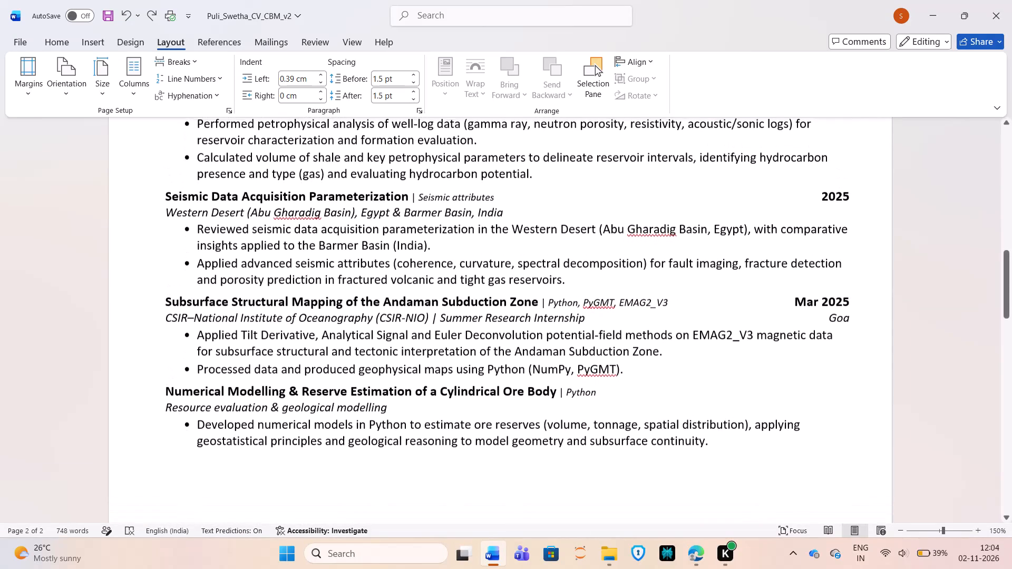
{"action": "scroll", "coordinate": [452, 273], "scroll_direction": "up", "scroll_amount": 2}
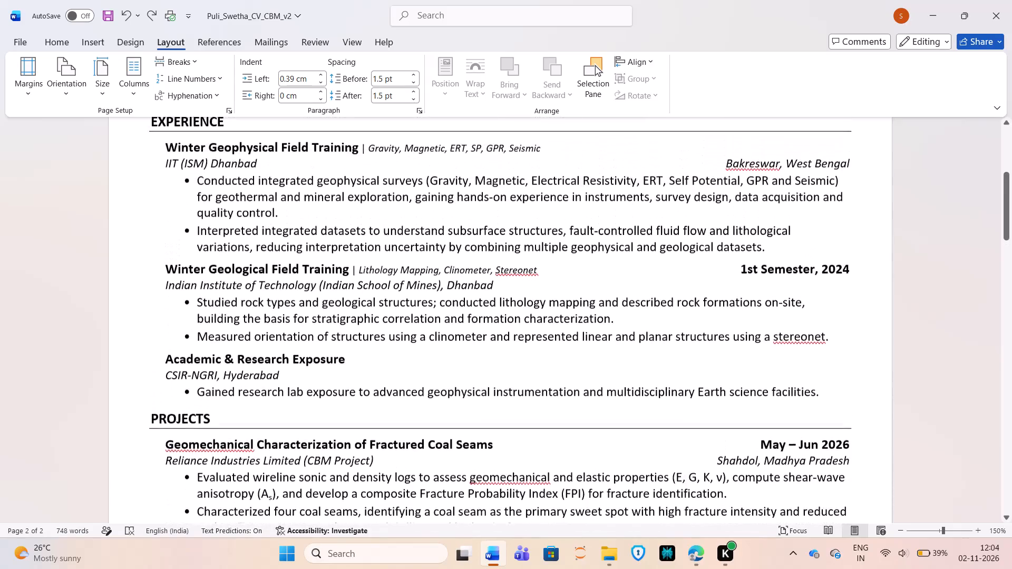
{"action": "scroll", "coordinate": [452, 273], "scroll_direction": "up", "scroll_amount": 2}
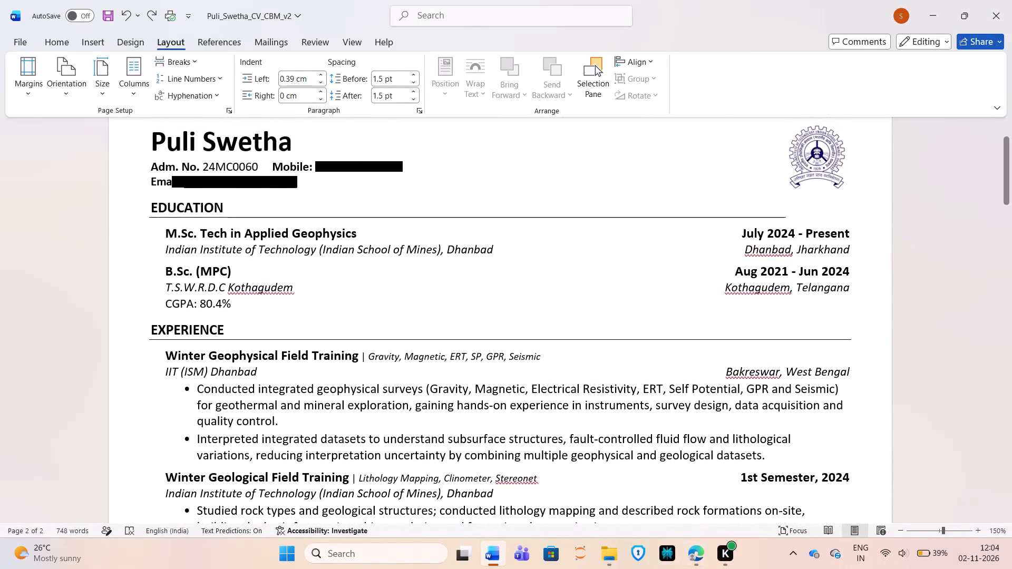
Open the Windows search.
{"action": "left_click", "coordinate": [396, 556]}
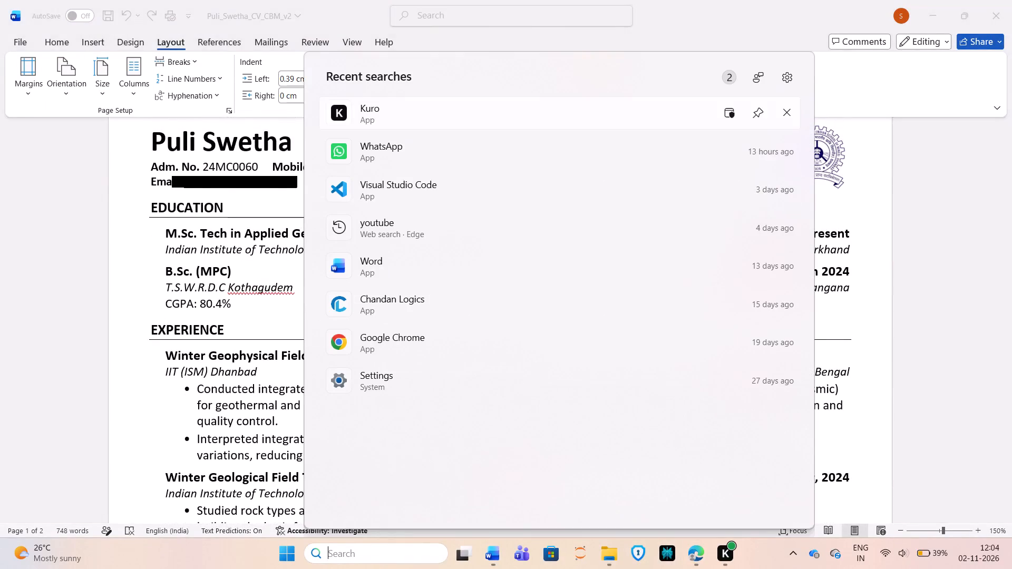
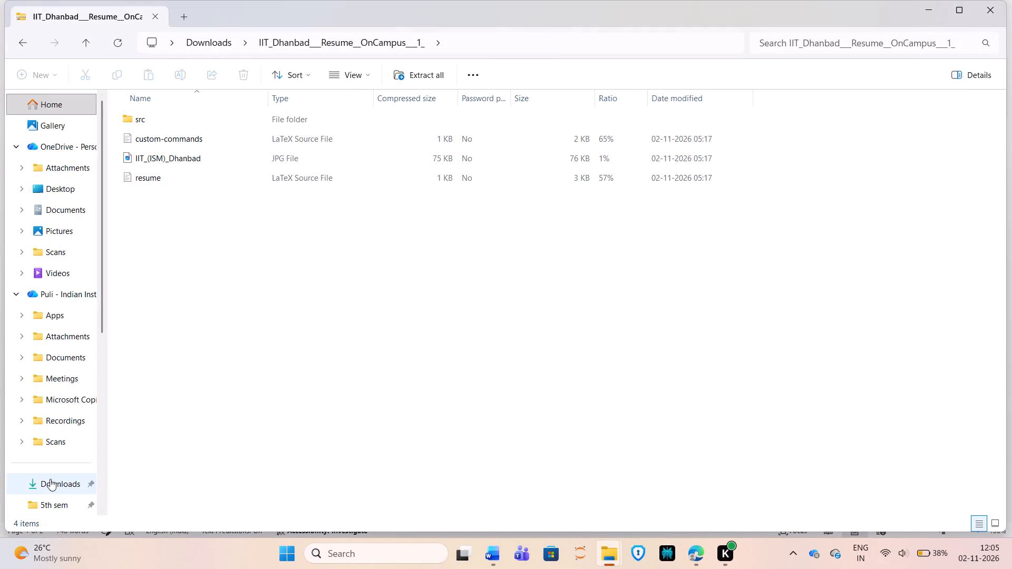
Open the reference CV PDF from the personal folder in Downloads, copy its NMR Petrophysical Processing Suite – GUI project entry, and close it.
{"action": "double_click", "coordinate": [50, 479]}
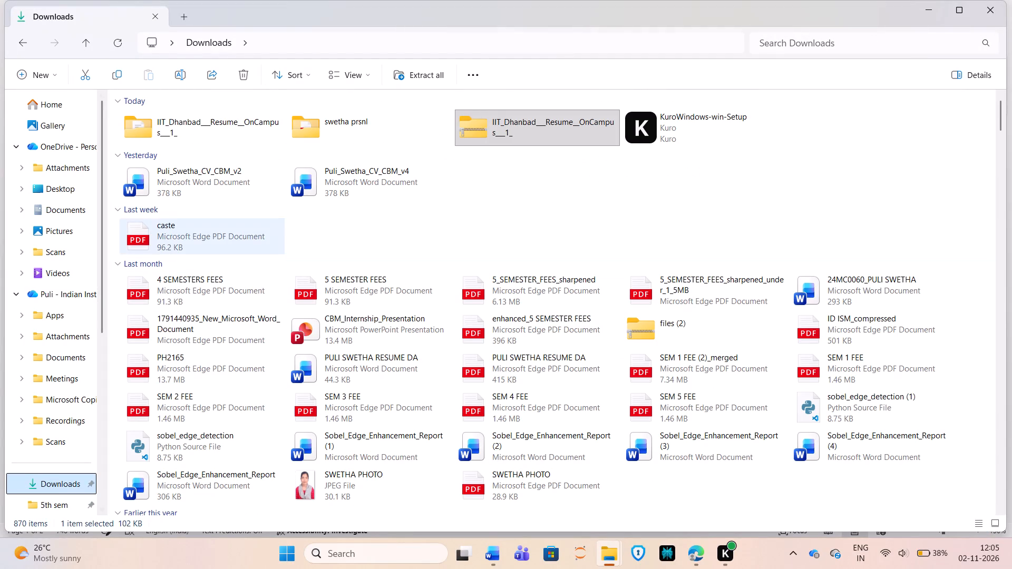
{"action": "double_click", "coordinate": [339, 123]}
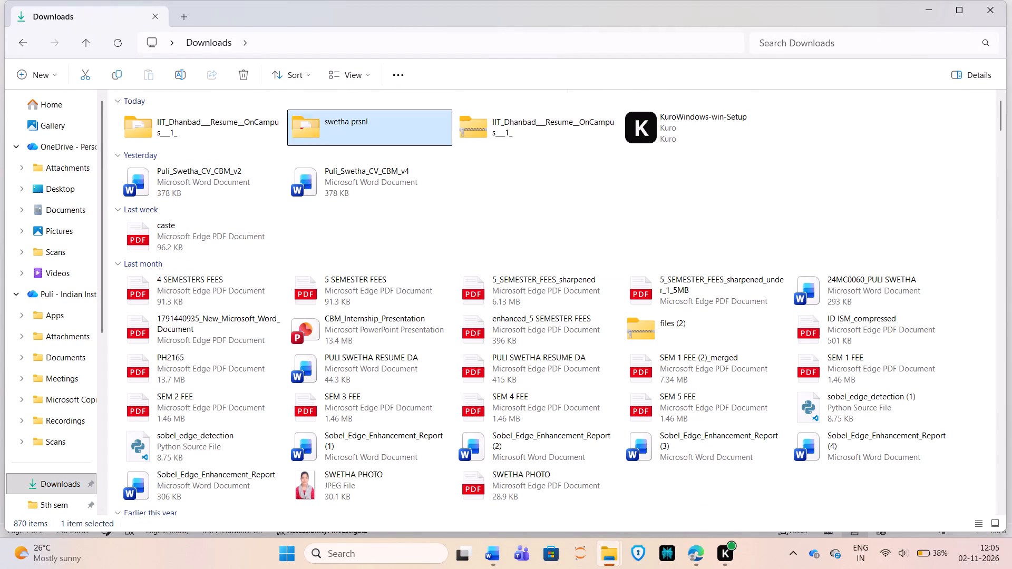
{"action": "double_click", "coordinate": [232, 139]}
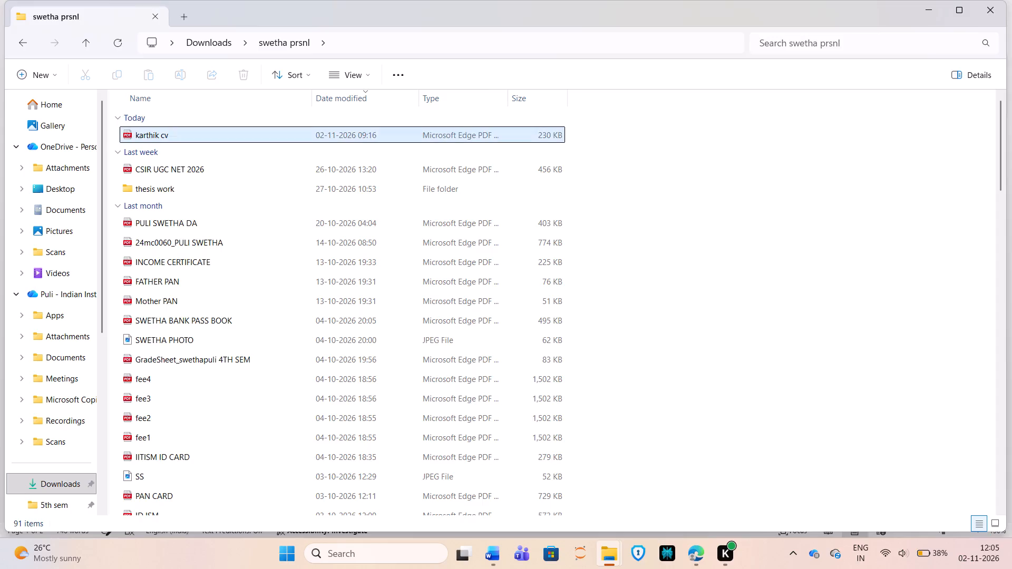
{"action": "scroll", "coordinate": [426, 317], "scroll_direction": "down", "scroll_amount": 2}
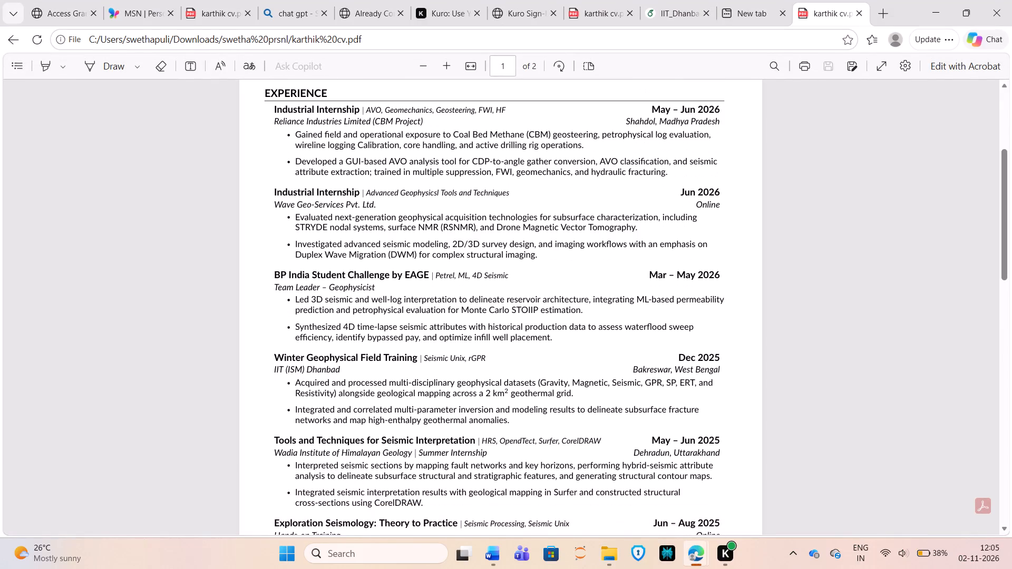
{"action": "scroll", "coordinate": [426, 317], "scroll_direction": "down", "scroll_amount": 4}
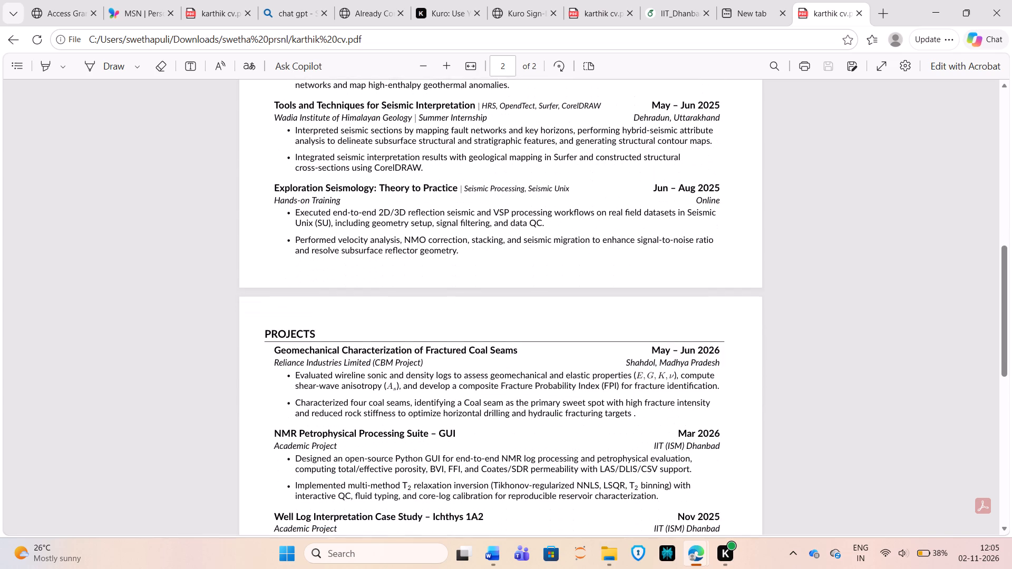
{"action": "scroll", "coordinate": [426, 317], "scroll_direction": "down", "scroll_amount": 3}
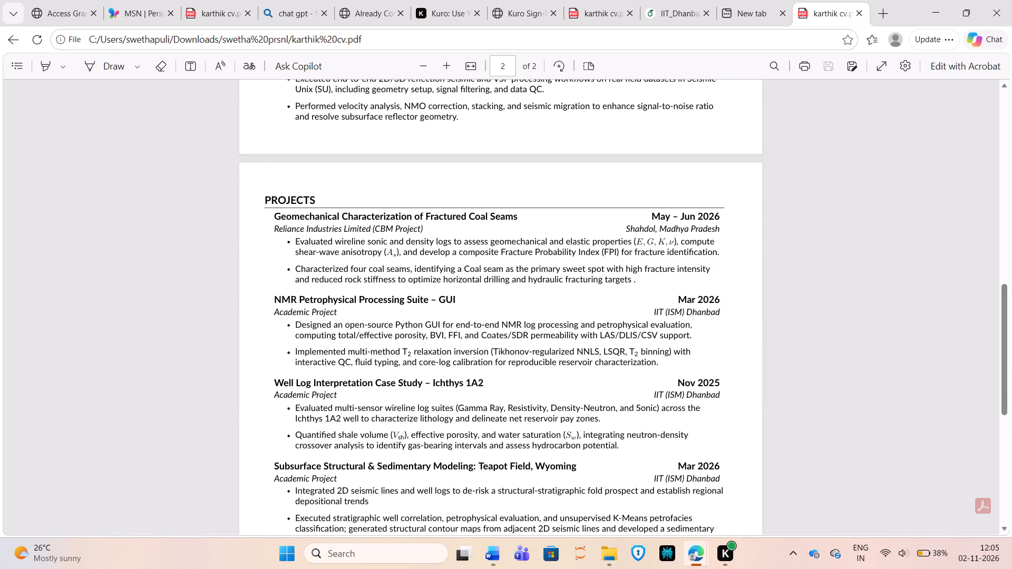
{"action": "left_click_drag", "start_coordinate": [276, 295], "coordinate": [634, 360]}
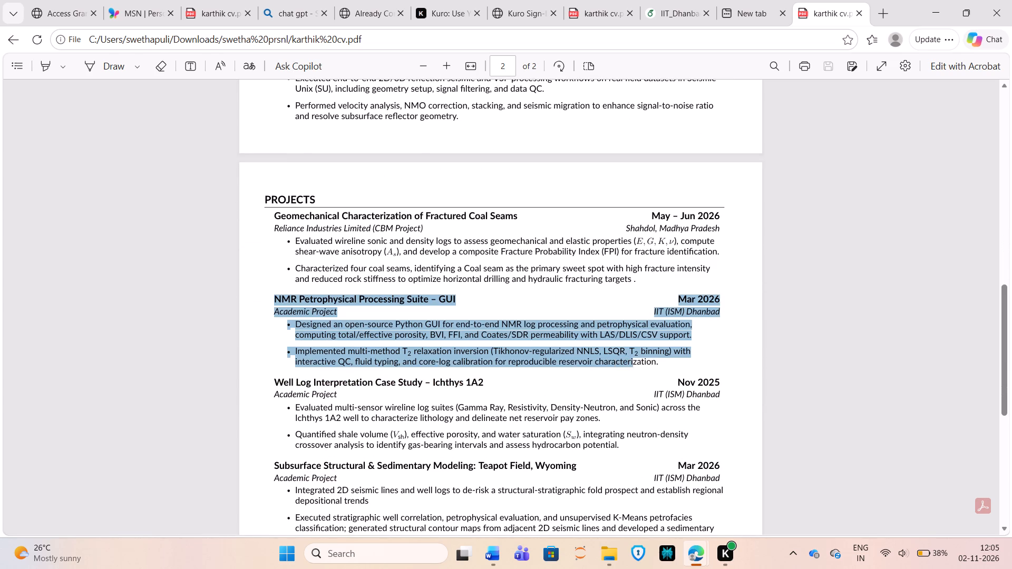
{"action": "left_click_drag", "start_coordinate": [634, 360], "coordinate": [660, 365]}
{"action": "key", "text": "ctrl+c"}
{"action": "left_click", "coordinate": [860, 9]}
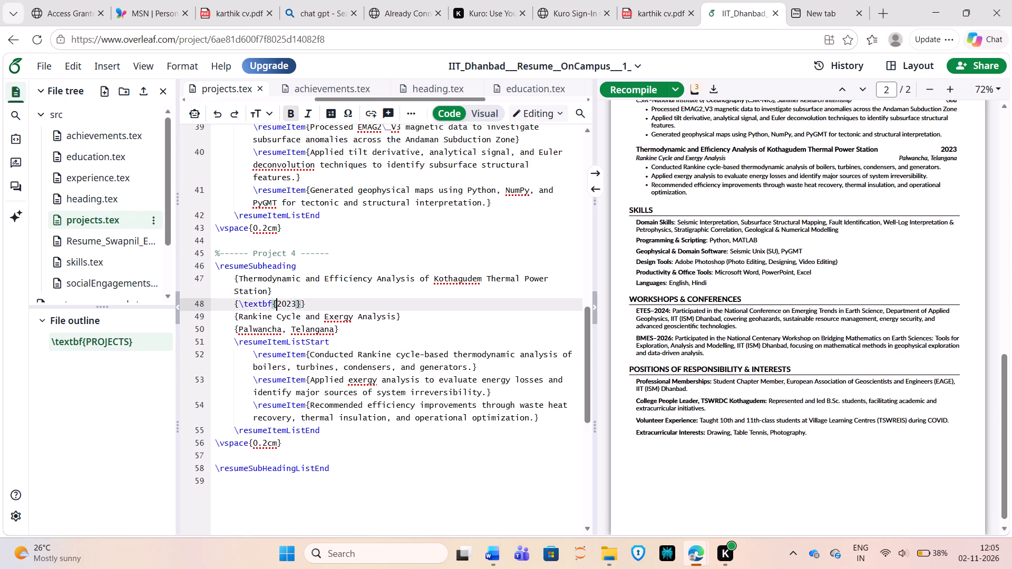
Check the project entries in the compiled resume and copy the entire source of projects.tex.
{"action": "scroll", "coordinate": [670, 292], "scroll_direction": "up", "scroll_amount": 1}
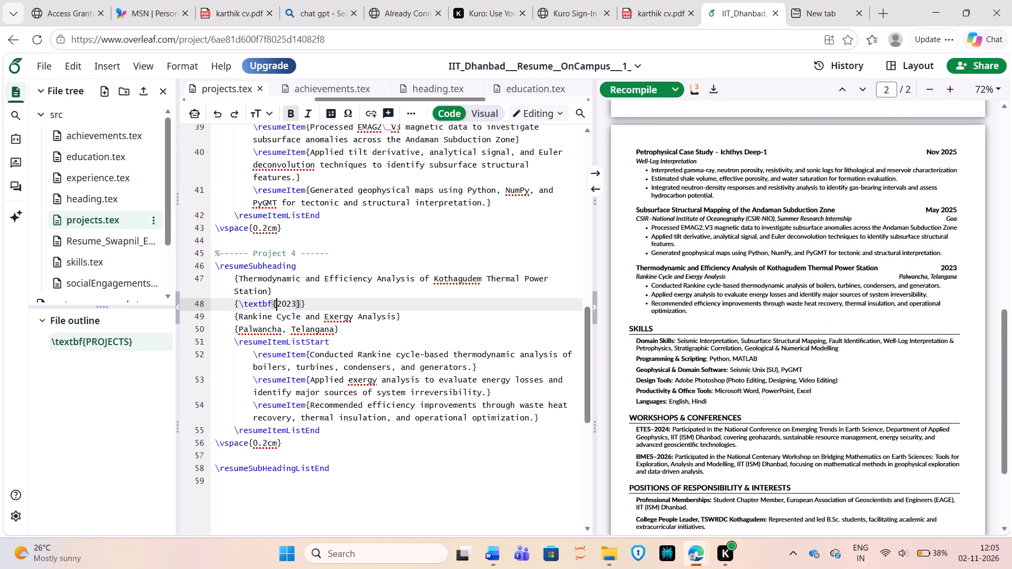
{"action": "scroll", "coordinate": [670, 292], "scroll_direction": "up", "scroll_amount": 3}
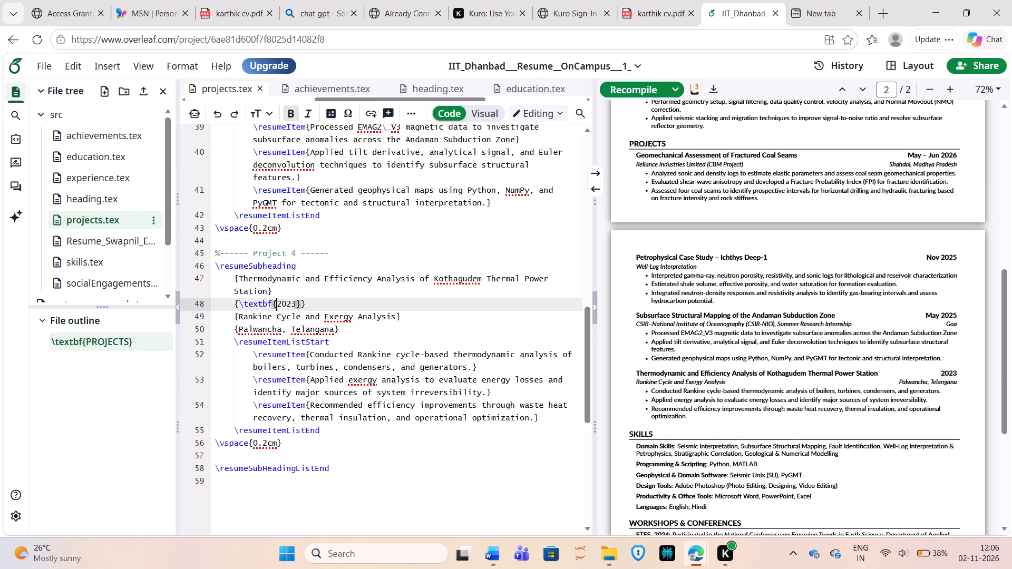
{"action": "scroll", "coordinate": [670, 292], "scroll_direction": "left", "scroll_amount": 1}
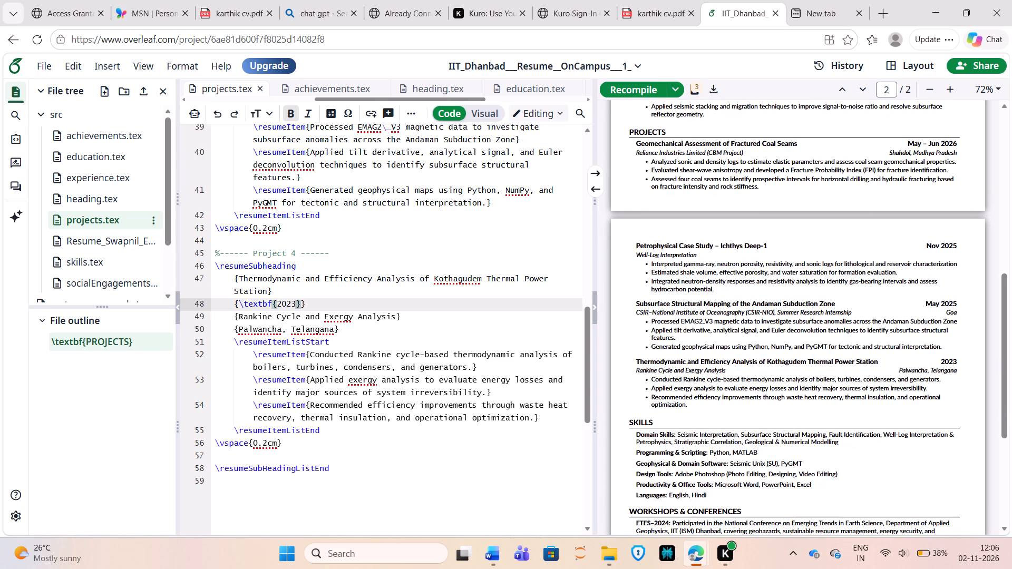
{"action": "scroll", "coordinate": [670, 292], "scroll_direction": "left", "scroll_amount": 1}
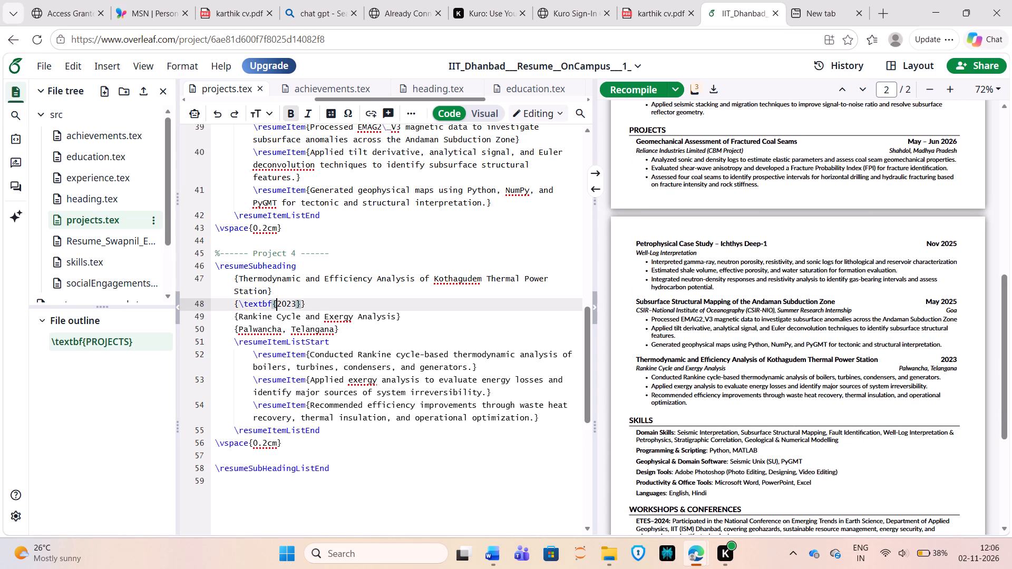
{"action": "scroll", "coordinate": [408, 332], "scroll_direction": "down", "scroll_amount": 1}
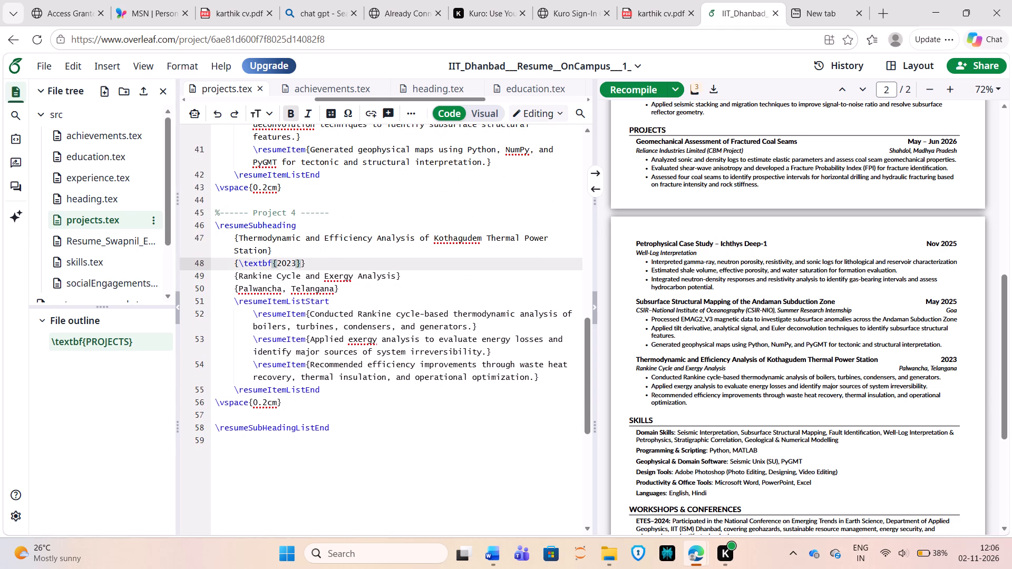
{"action": "left_click_drag", "start_coordinate": [332, 431], "coordinate": [258, 300]}
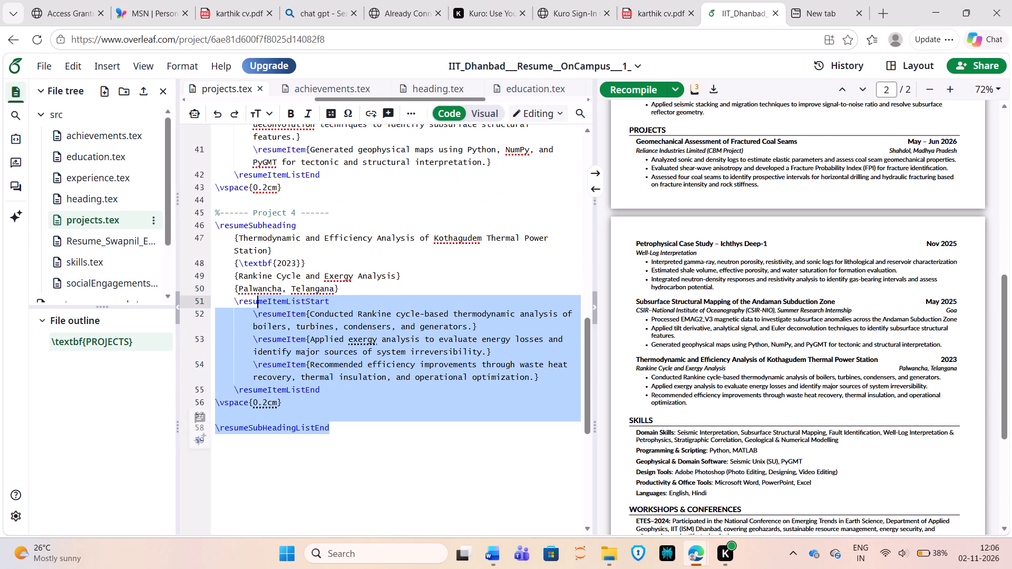
{"action": "double_click", "coordinate": [682, 173]}
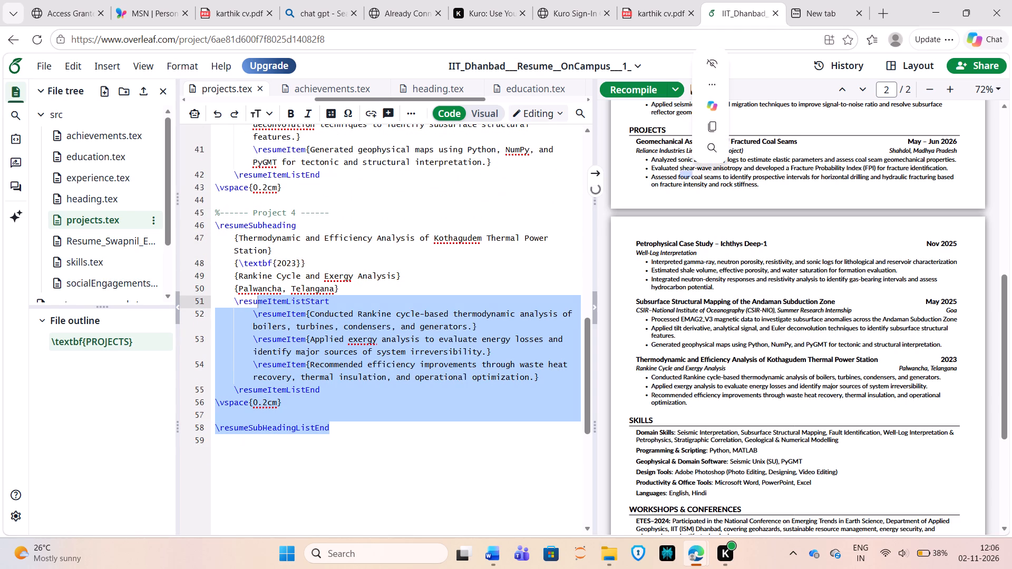
{"action": "key", "text": "ctrl+a"}
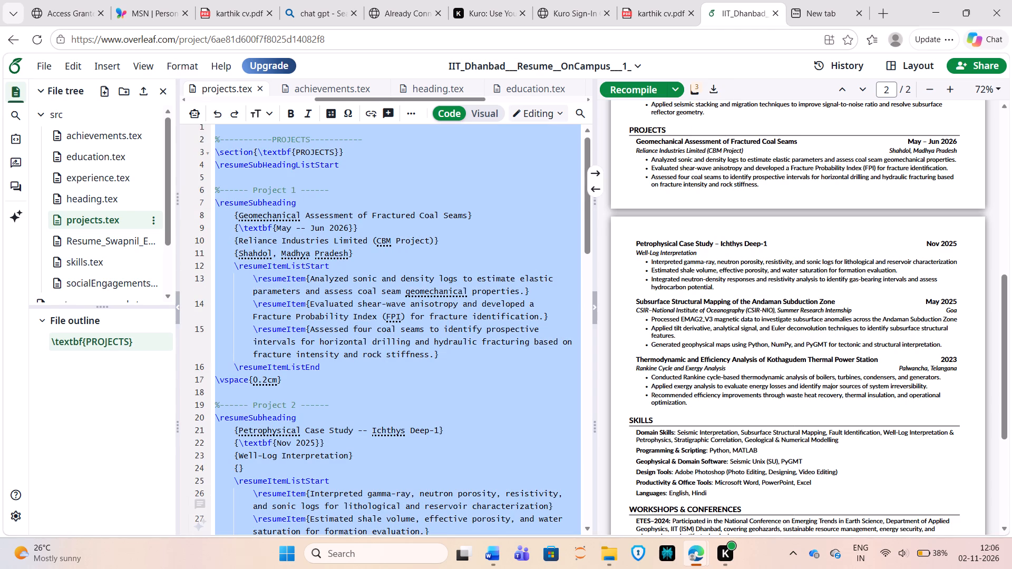
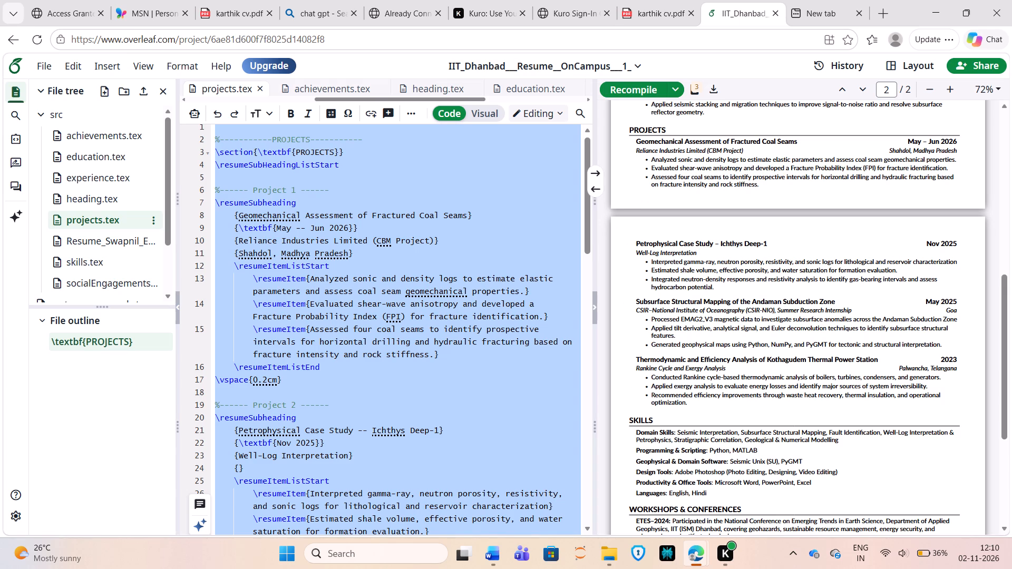
{"action": "key", "text": "ctrl+v"}
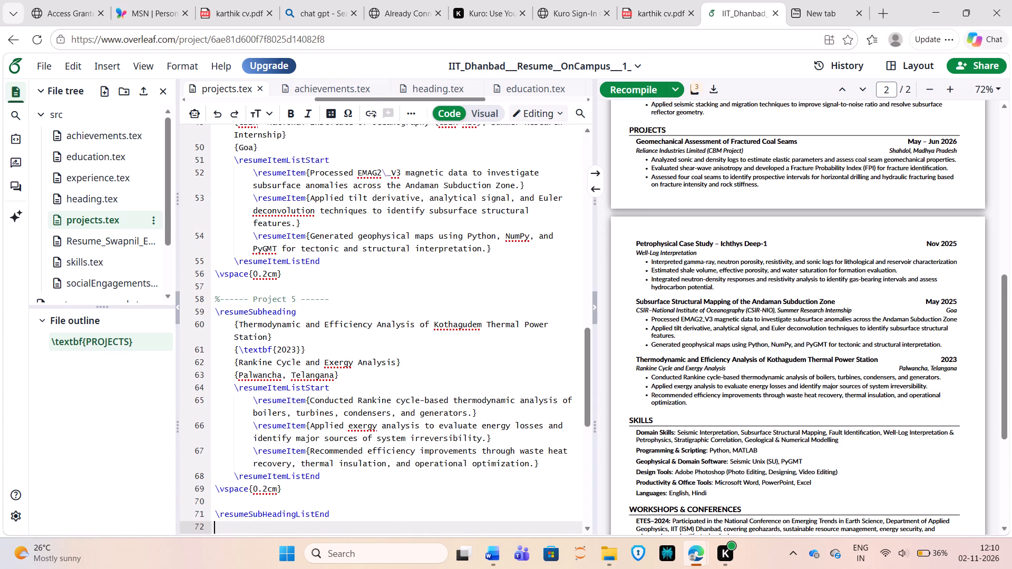
{"action": "left_click", "coordinate": [637, 86]}
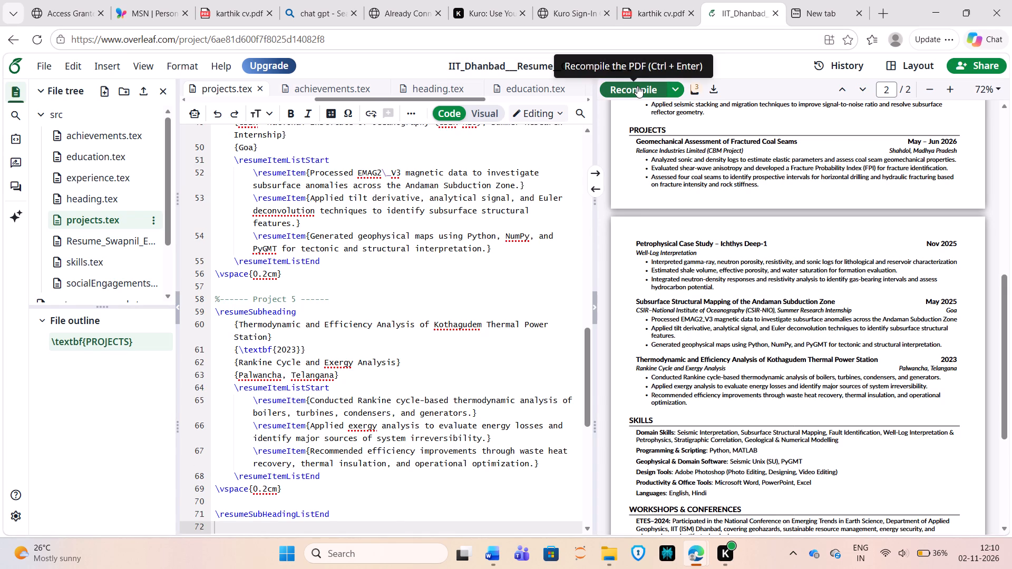
Review the projects on page 2 of the compiled resume and locate the Kothagudem Thermal Power Station project's location line in the source.
{"action": "scroll", "coordinate": [731, 312], "scroll_direction": "down", "scroll_amount": 4}
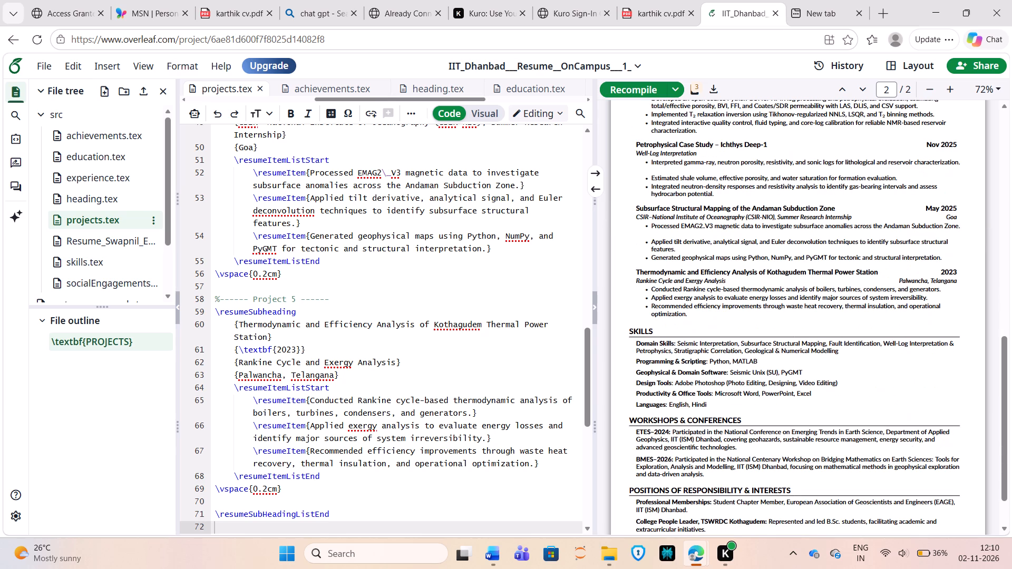
{"action": "scroll", "coordinate": [731, 312], "scroll_direction": "up", "scroll_amount": 2}
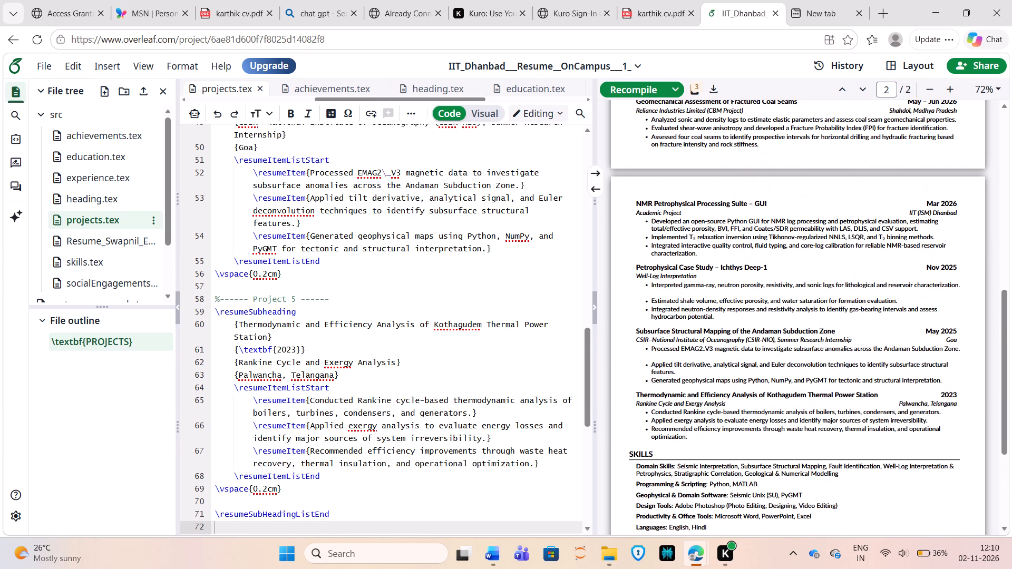
{"action": "scroll", "coordinate": [731, 312], "scroll_direction": "down", "scroll_amount": 1}
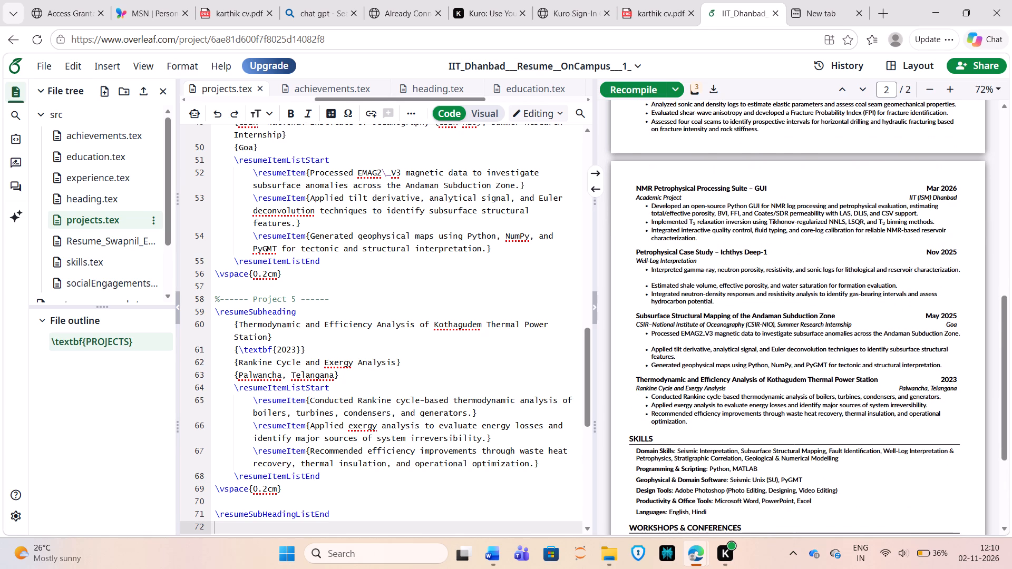
{"action": "double_click", "coordinate": [948, 378]}
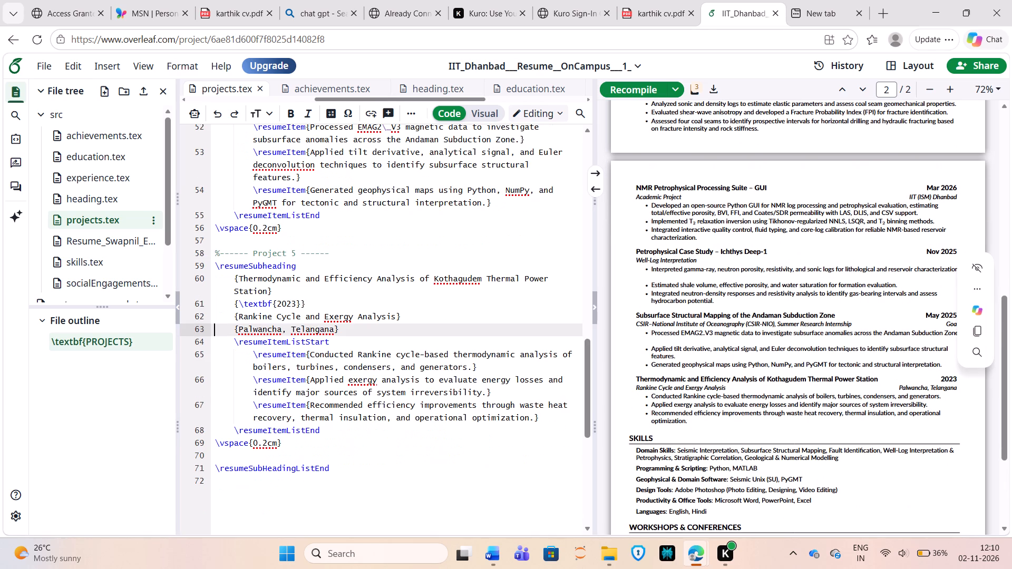
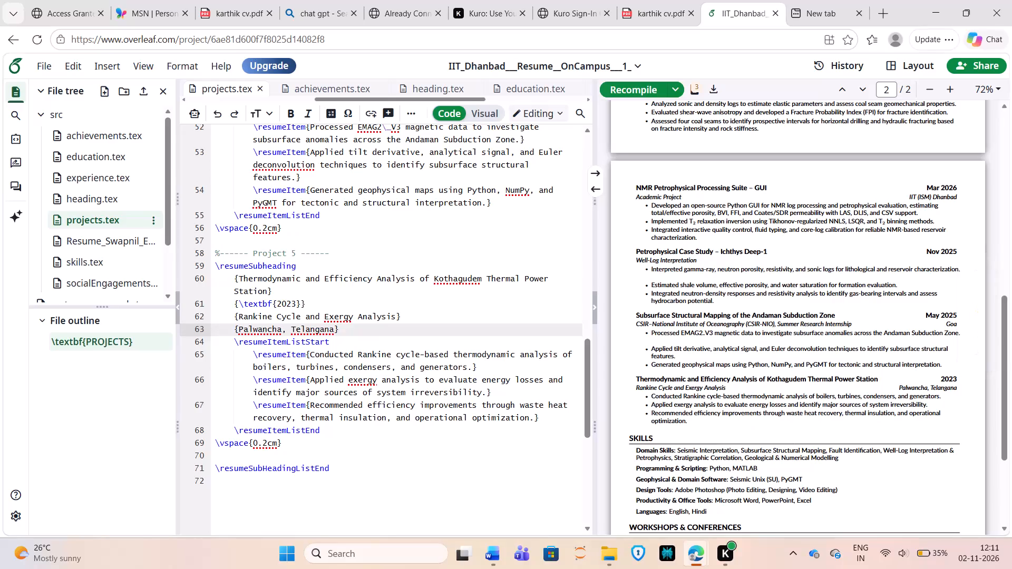
Place the text cursor at the start of the year in the Kothagudem Thermal Power Station project's date line.
{"action": "left_click", "coordinate": [278, 301]}
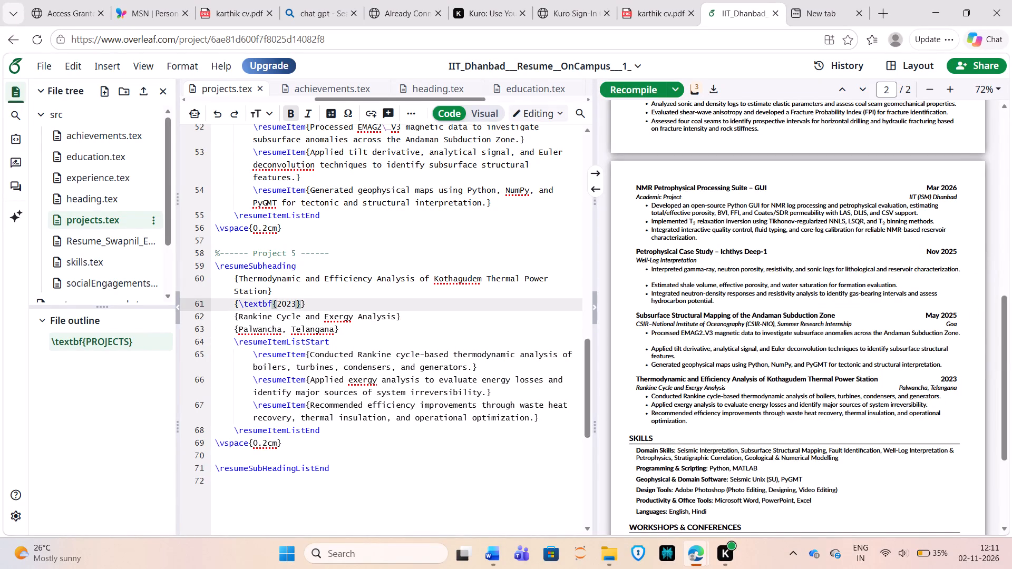
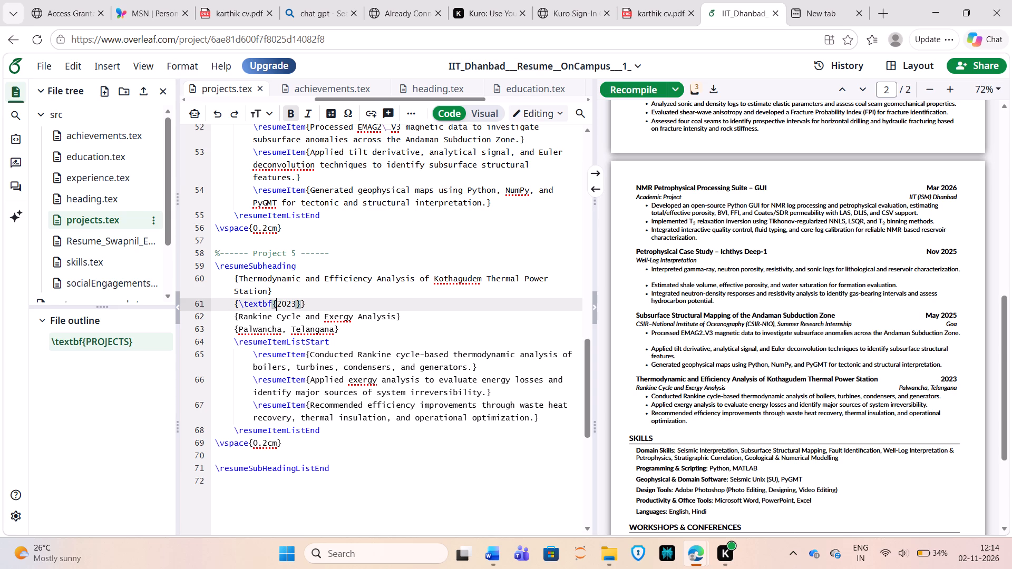
Set the Kothagudem Thermal Power Station project's date to "Feb 2023" in projects.tex and recompile the resume.
{"action": "type", "text": "feb"}
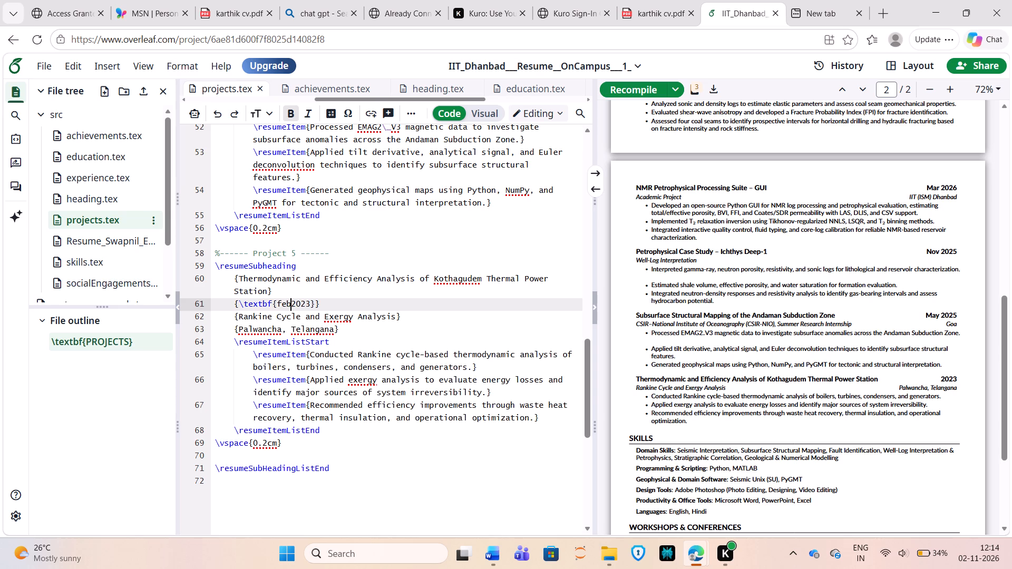
{"action": "key", "text": "space"}
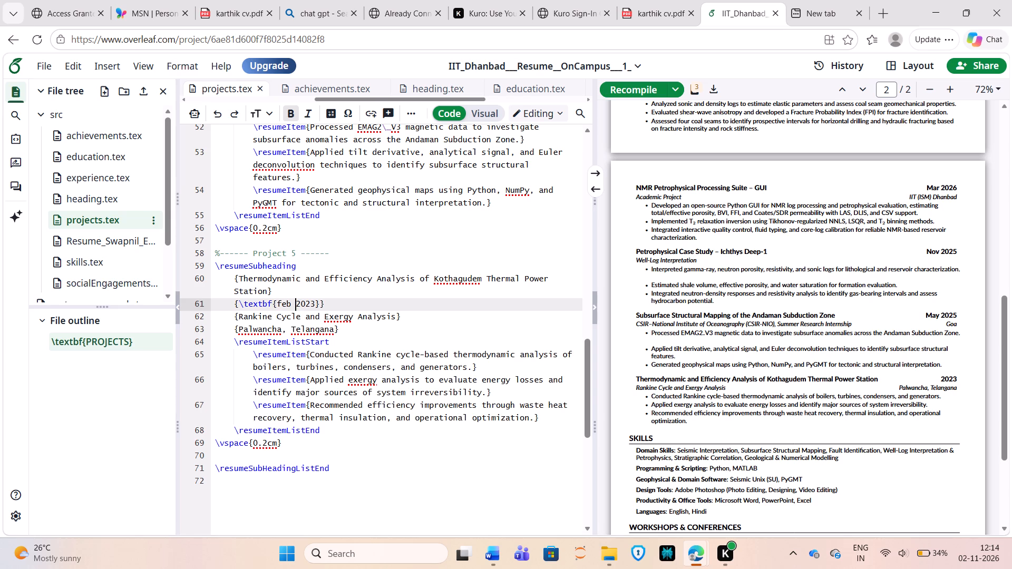
{"action": "left_click", "coordinate": [280, 302]}
{"action": "key", "text": "BackSpace"}
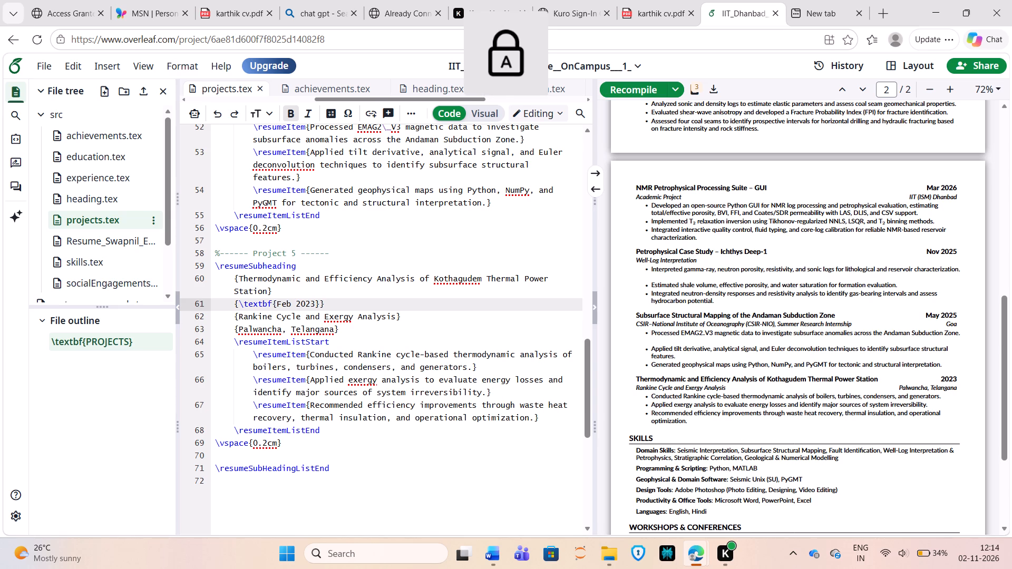
{"action": "left_click", "coordinate": [294, 303]}
{"action": "key", "text": "BackSpace"}
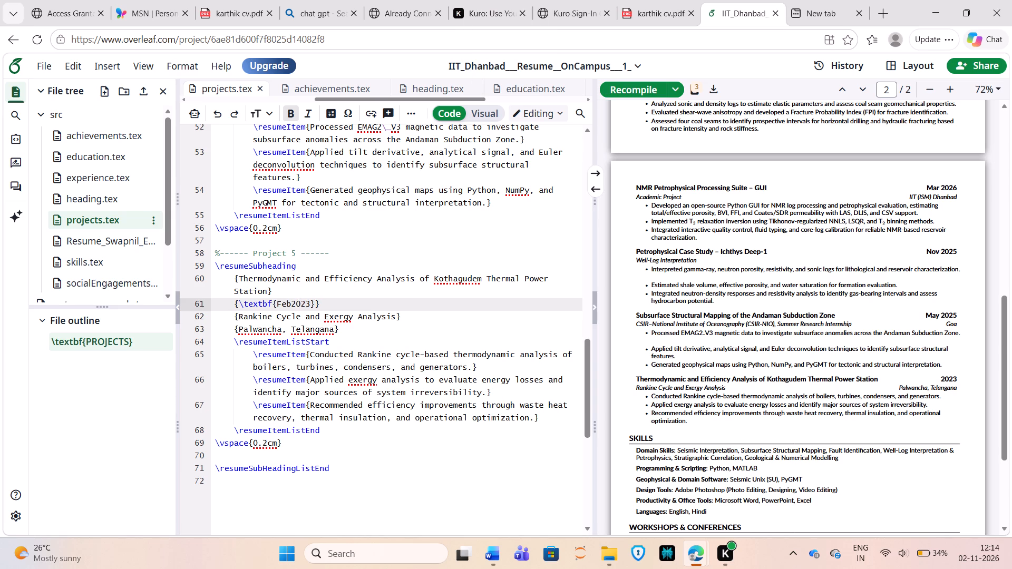
{"action": "key", "text": "space"}
{"action": "left_click", "coordinate": [627, 90]}
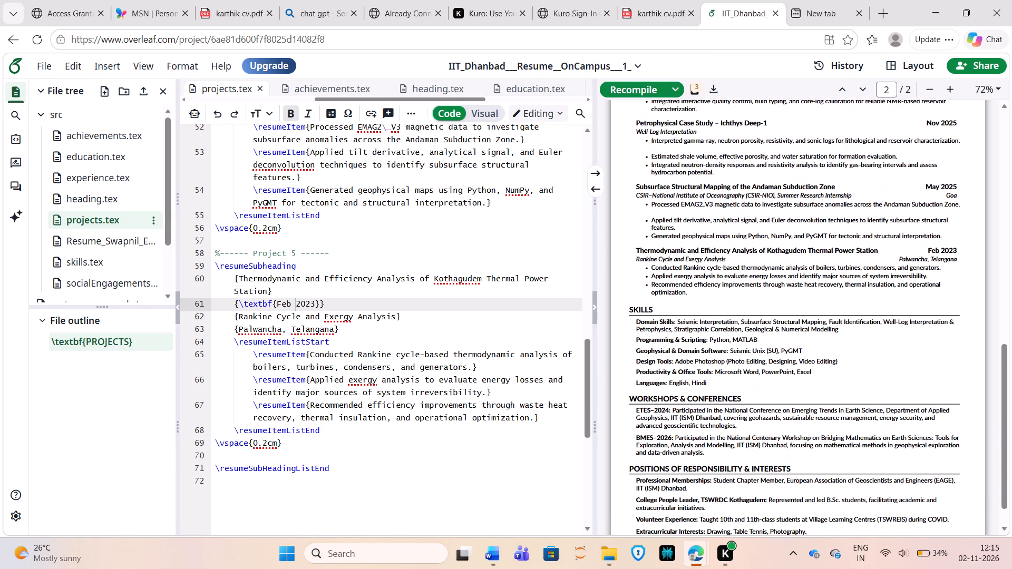
Locate the Domain Skills line in skills.tex from the compiled resume and change the word "Petrophysics" to "PetrophysicAL".
{"action": "scroll", "coordinate": [705, 331], "scroll_direction": "down", "scroll_amount": 1}
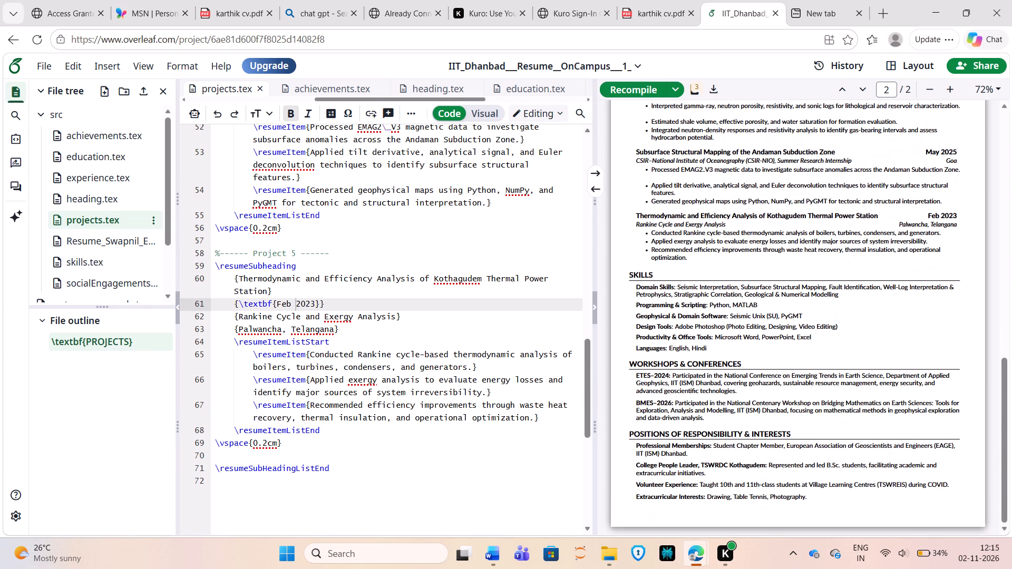
{"action": "scroll", "coordinate": [705, 331], "scroll_direction": "down", "scroll_amount": 1}
{"action": "double_click", "coordinate": [725, 309]}
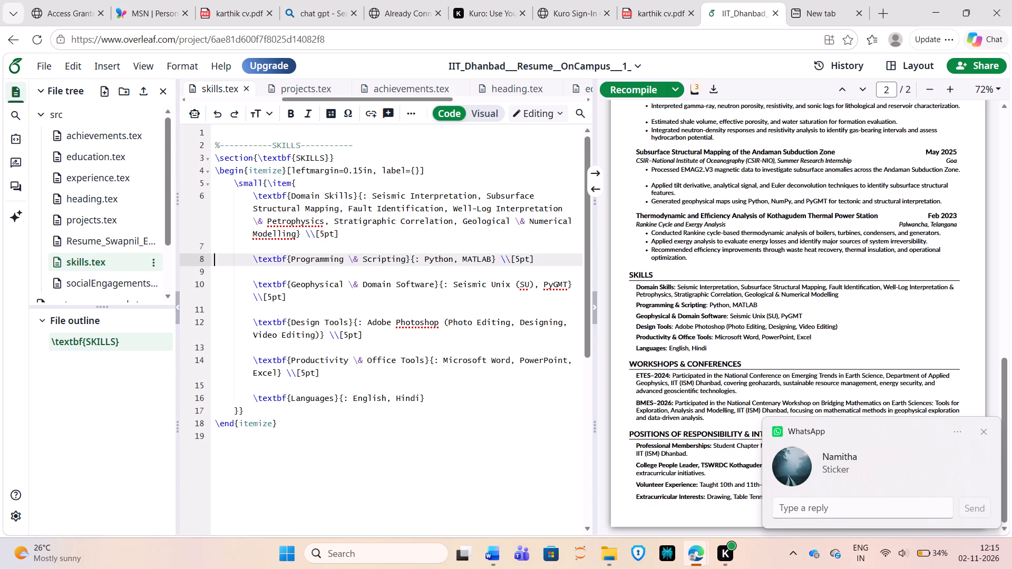
{"action": "double_click", "coordinate": [660, 292]}
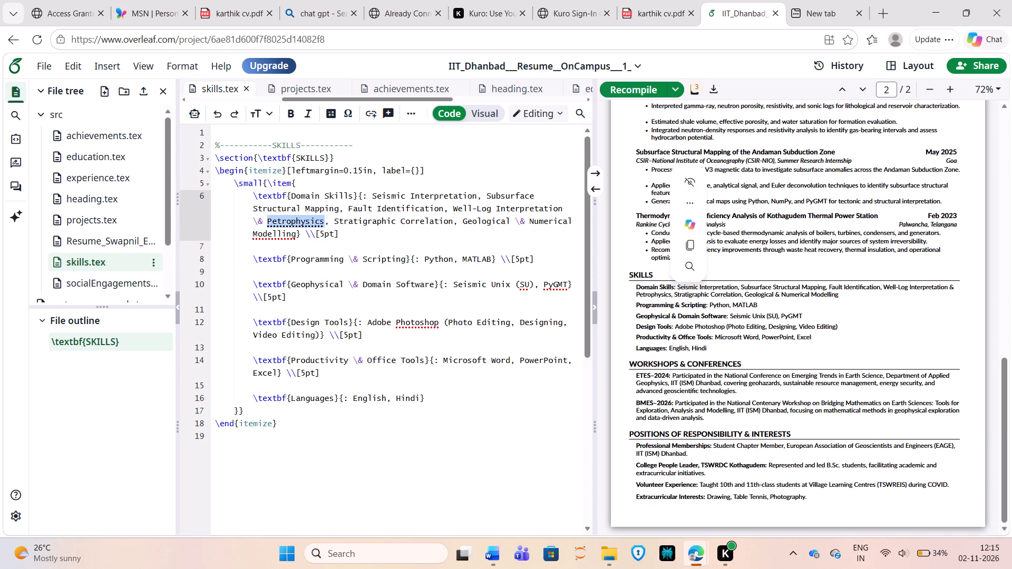
{"action": "left_click", "coordinate": [324, 222]}
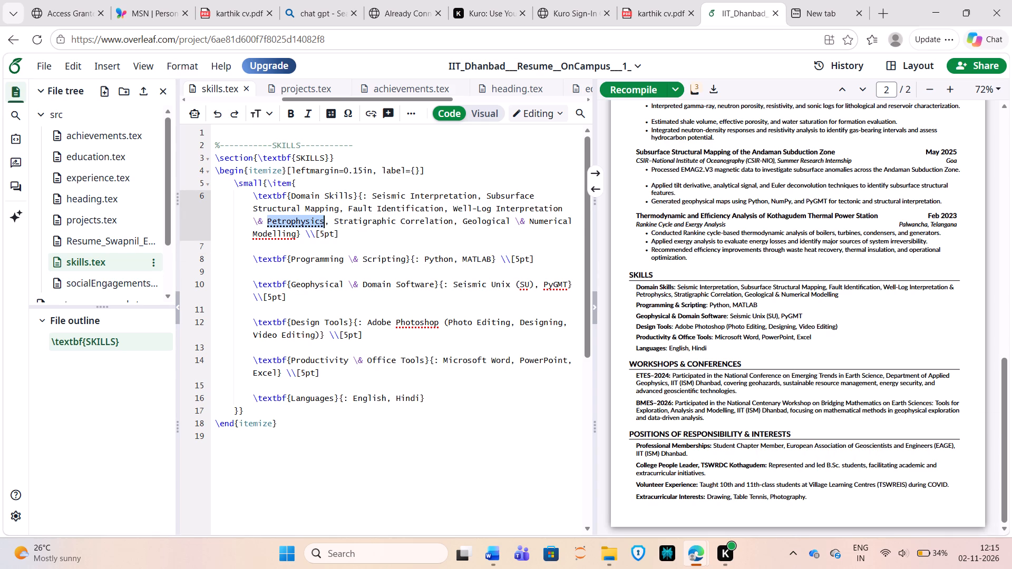
{"action": "key", "text": "BackSpace"}
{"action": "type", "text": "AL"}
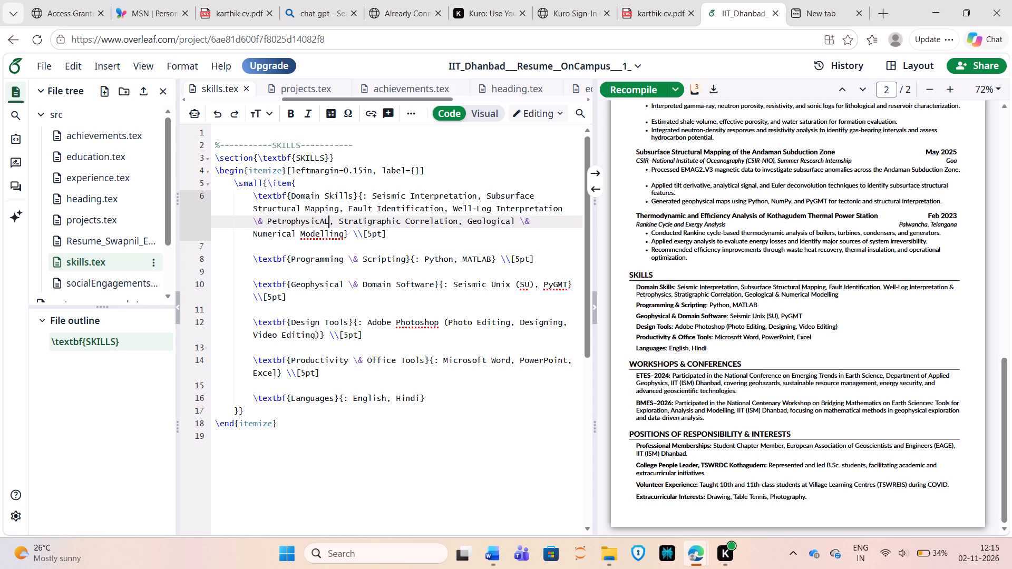
Reword the petrophysics entry in the Domain Skills line of skills.tex as "Petrophysical evaluation".
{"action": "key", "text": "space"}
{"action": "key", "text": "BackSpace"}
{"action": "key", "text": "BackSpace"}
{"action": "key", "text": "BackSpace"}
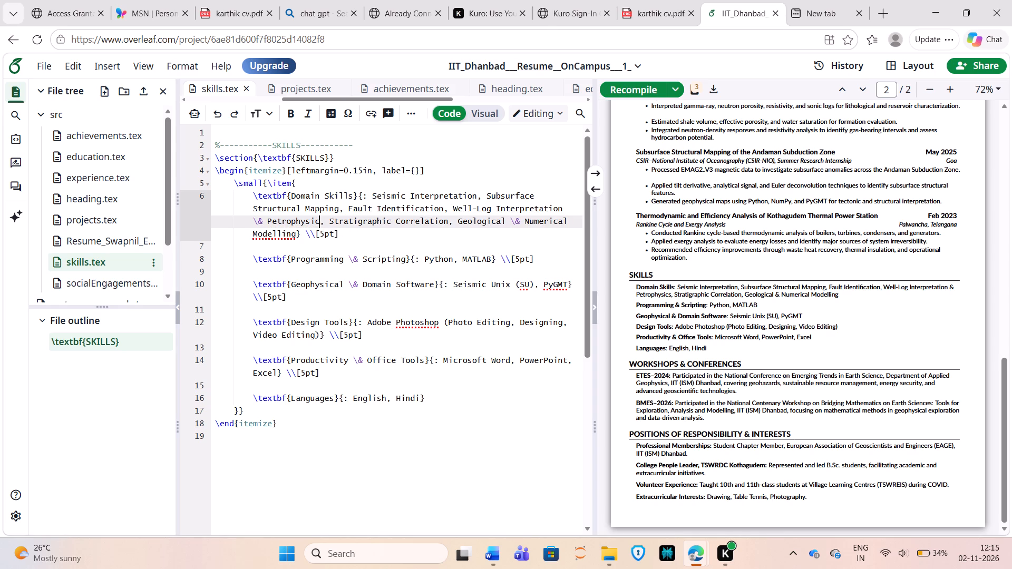
{"action": "type", "text": "al"}
{"action": "key", "text": "space"}
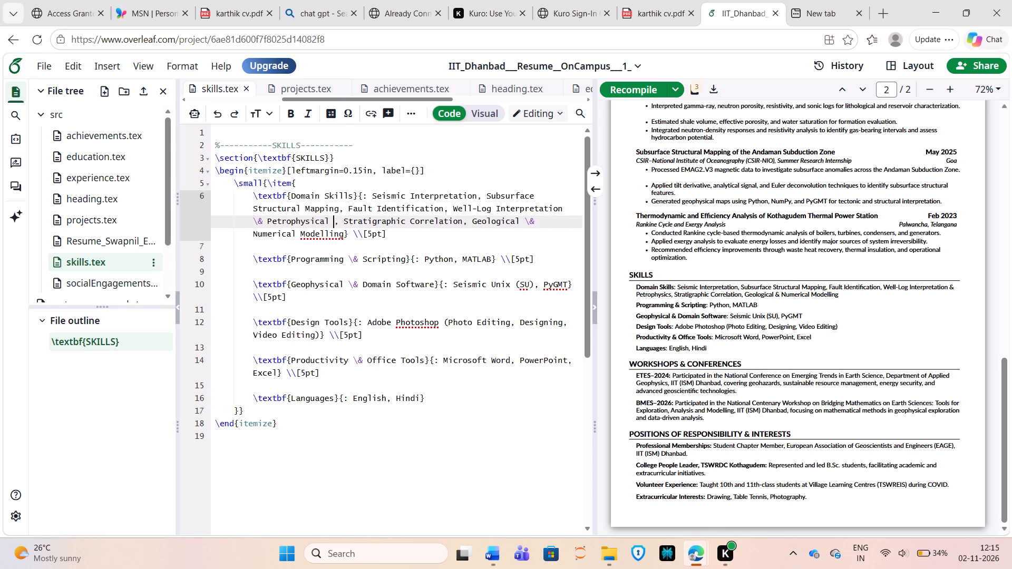
{"action": "key", "text": "e"}
{"action": "type", "text": "valuation"}
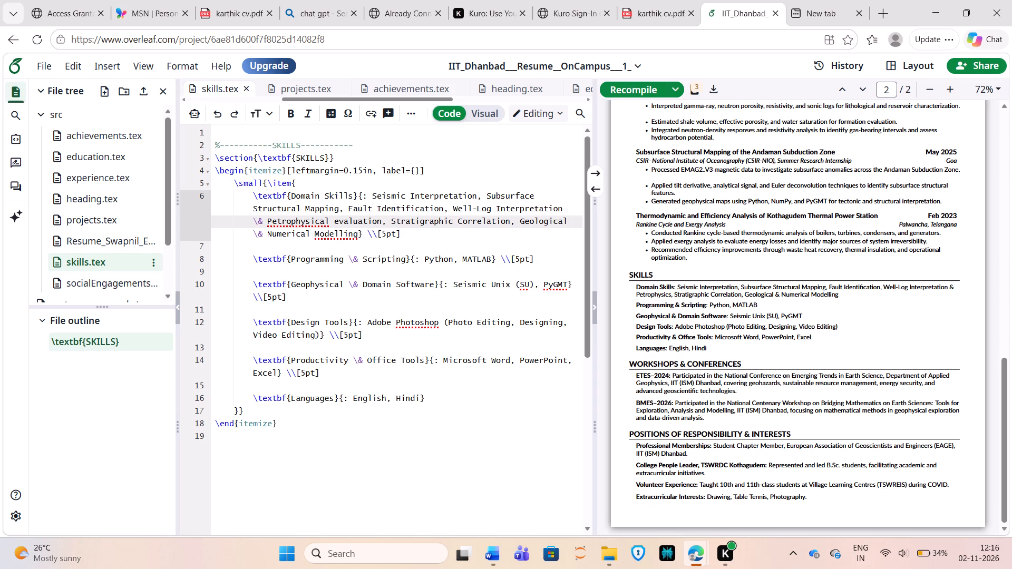
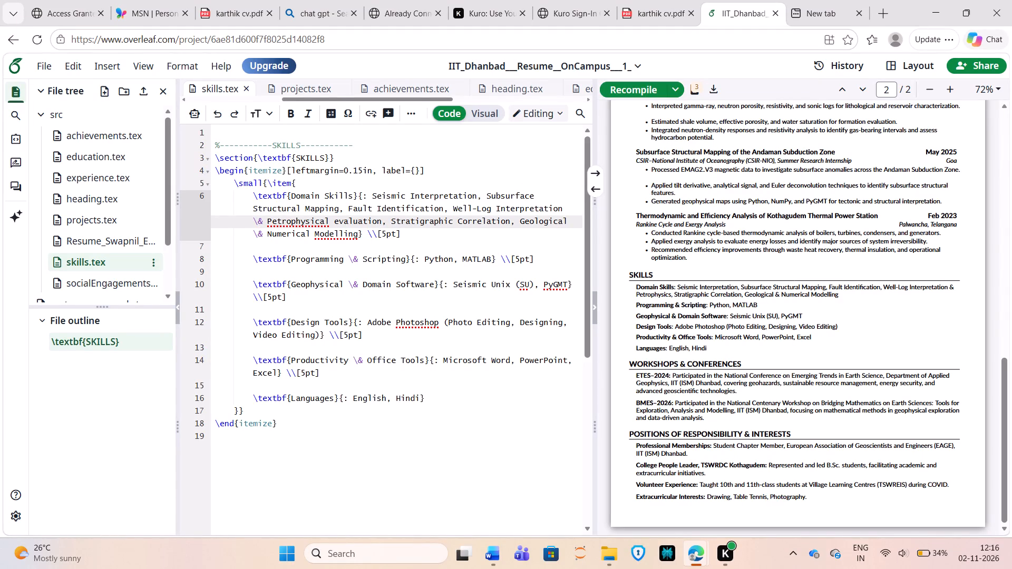
Delete "Stratigraphic Correlation" and "Geological \& Numerical Modelling" from the Domain Skills line of skills.tex.
{"action": "left_click_drag", "start_coordinate": [512, 222], "coordinate": [405, 226]}
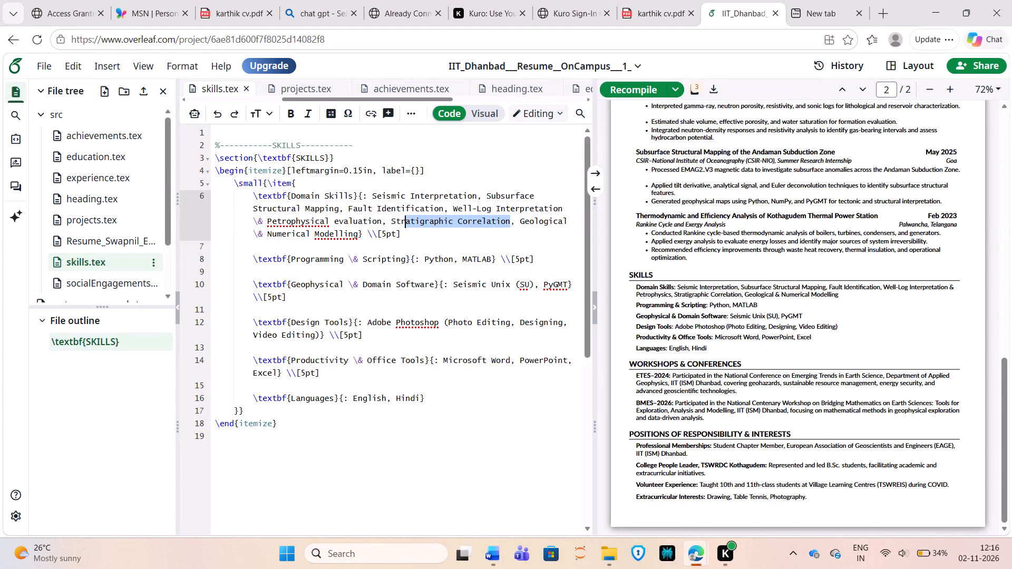
{"action": "left_click_drag", "start_coordinate": [405, 226], "coordinate": [392, 224]}
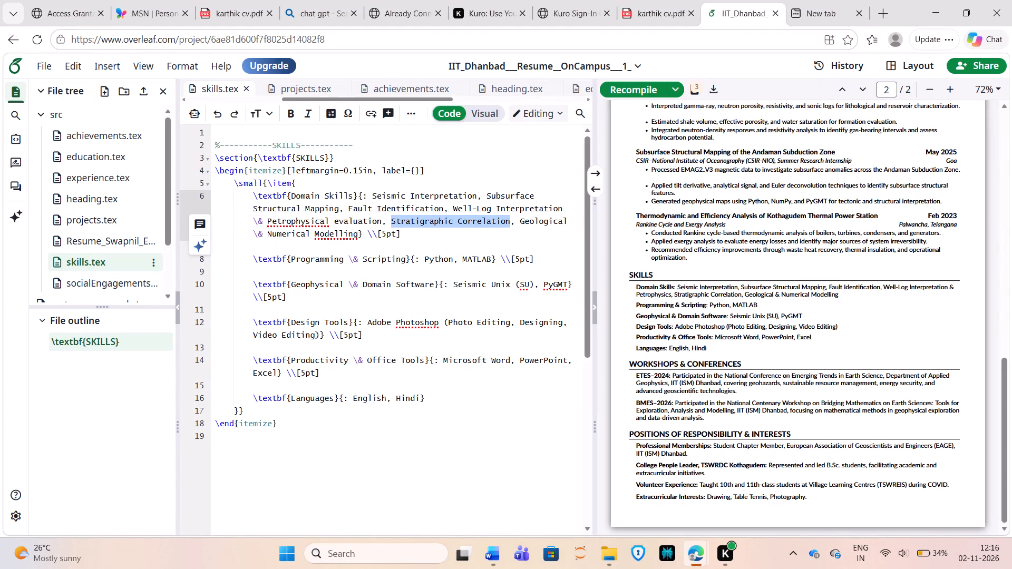
{"action": "key", "text": "BackSpace"}
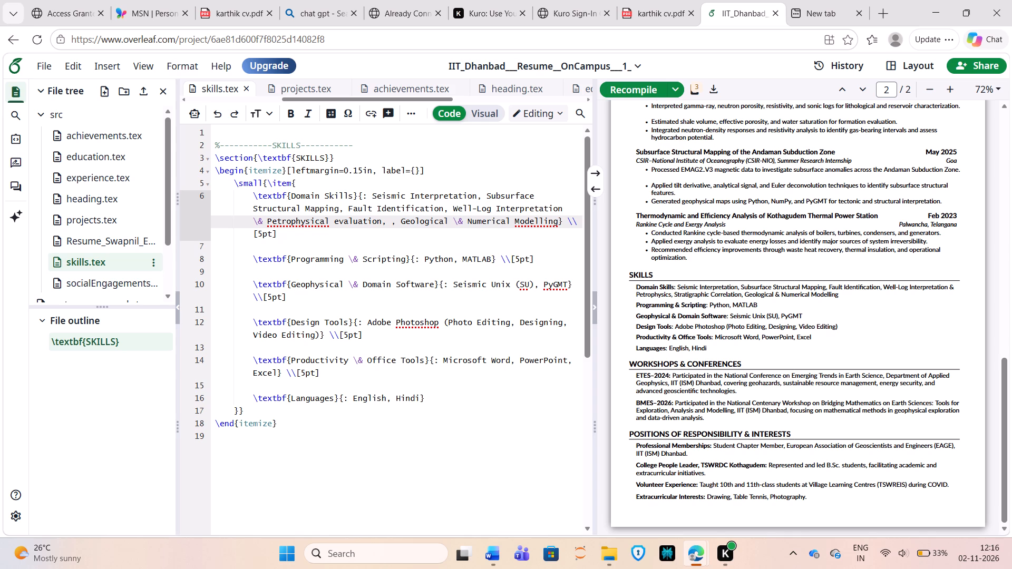
{"action": "left_click_drag", "start_coordinate": [558, 219], "coordinate": [386, 214]}
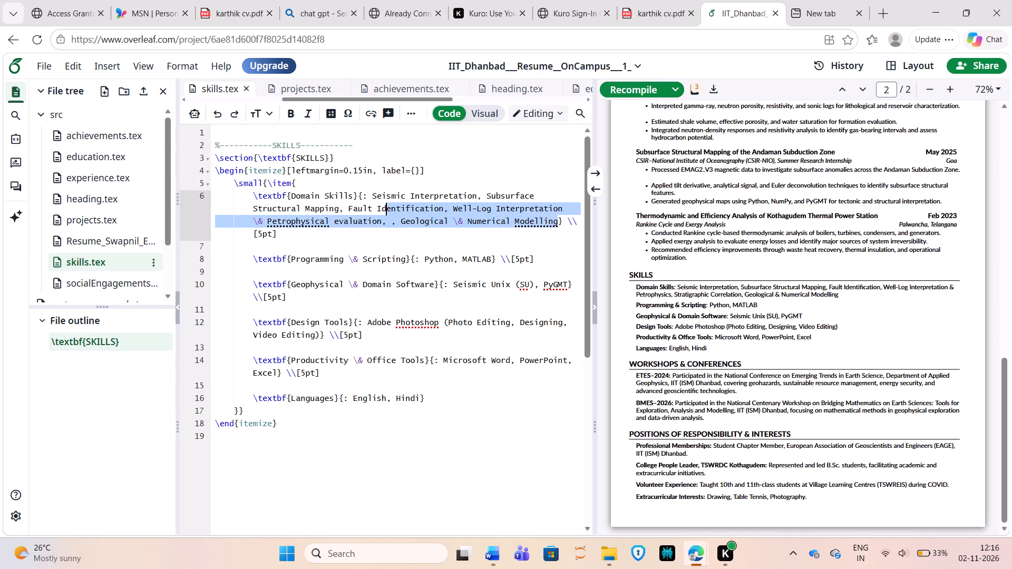
{"action": "left_click_drag", "start_coordinate": [386, 214], "coordinate": [390, 224]}
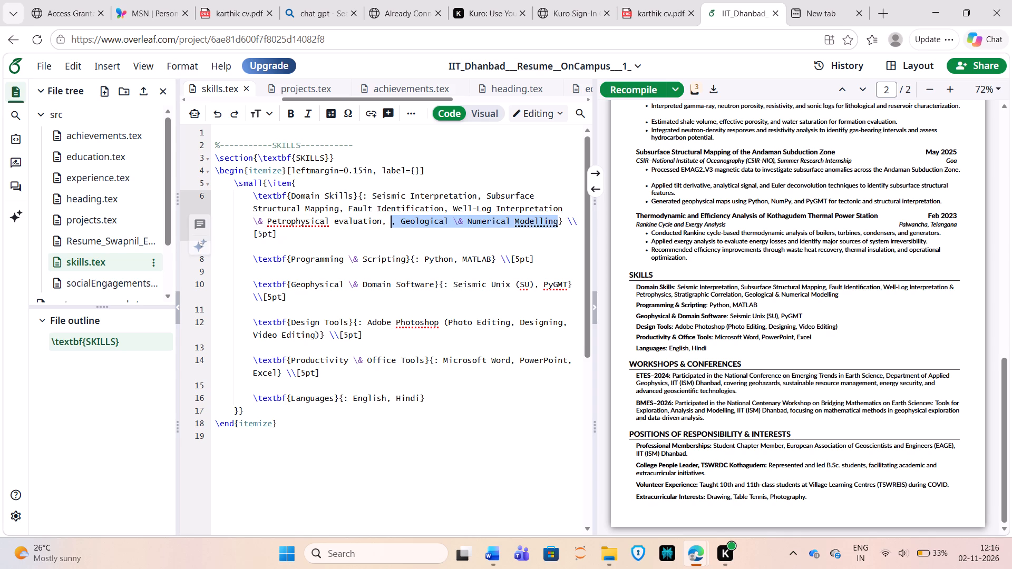
{"action": "key", "text": "BackSpace"}
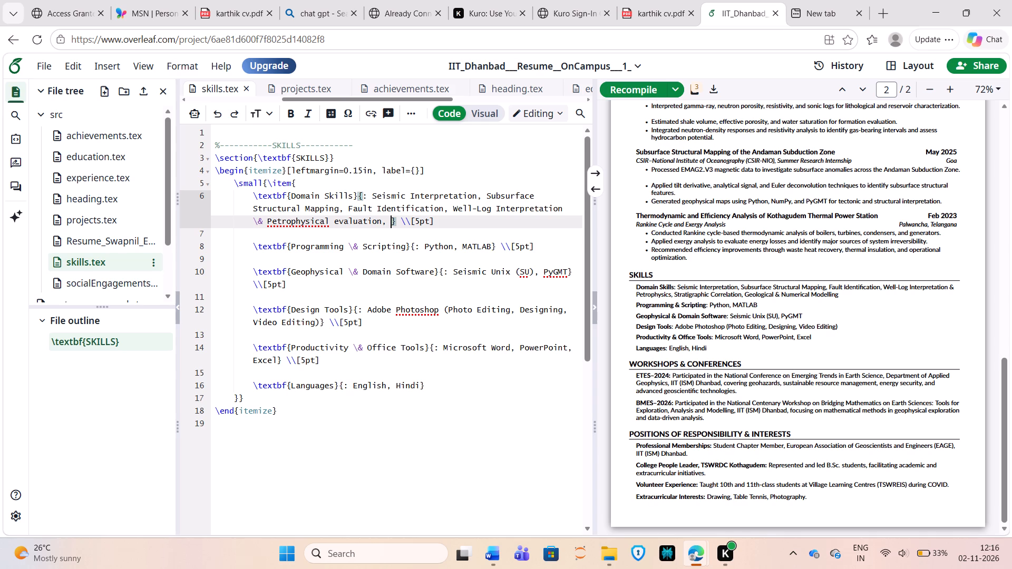
Insert "3D Seismic, " before "Seismic Interpretation" in the Domain Skills line of skills.tex.
{"action": "left_click", "coordinate": [371, 197]}
{"action": "key", "text": "3"}
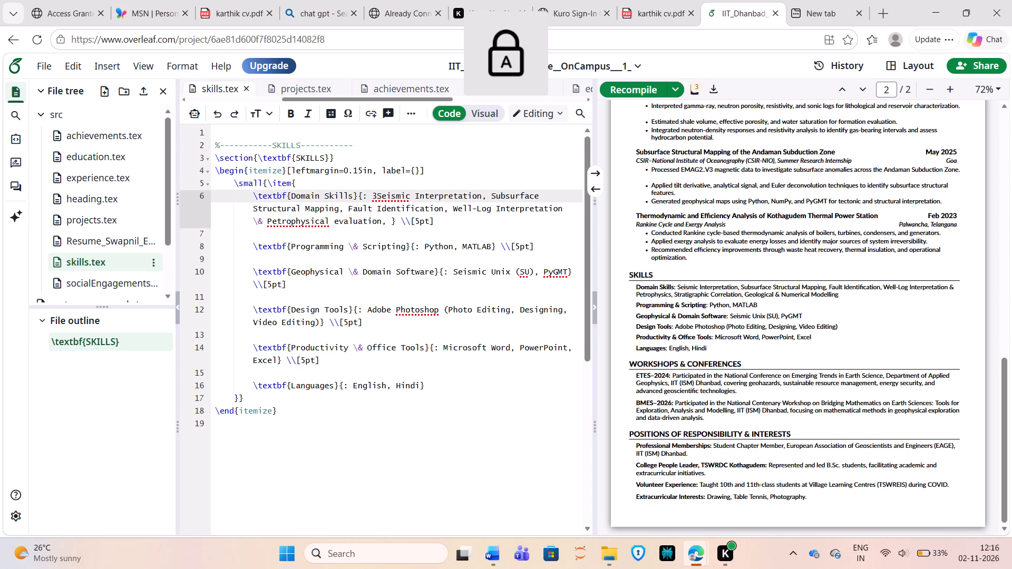
{"action": "type", "text": "D"}
{"action": "key", "text": "space"}
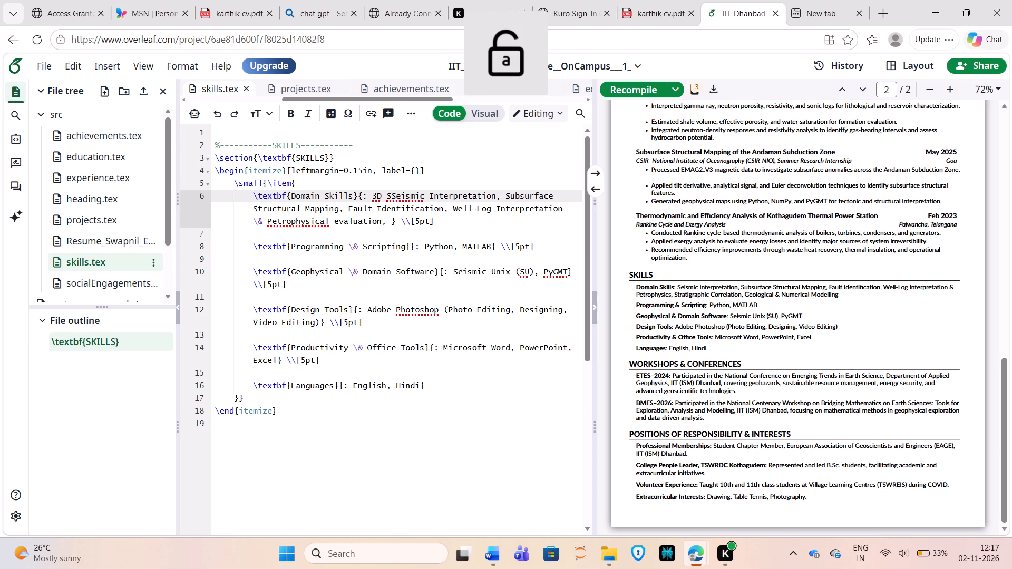
{"action": "key", "text": "e"}
{"action": "key", "text": "i"}
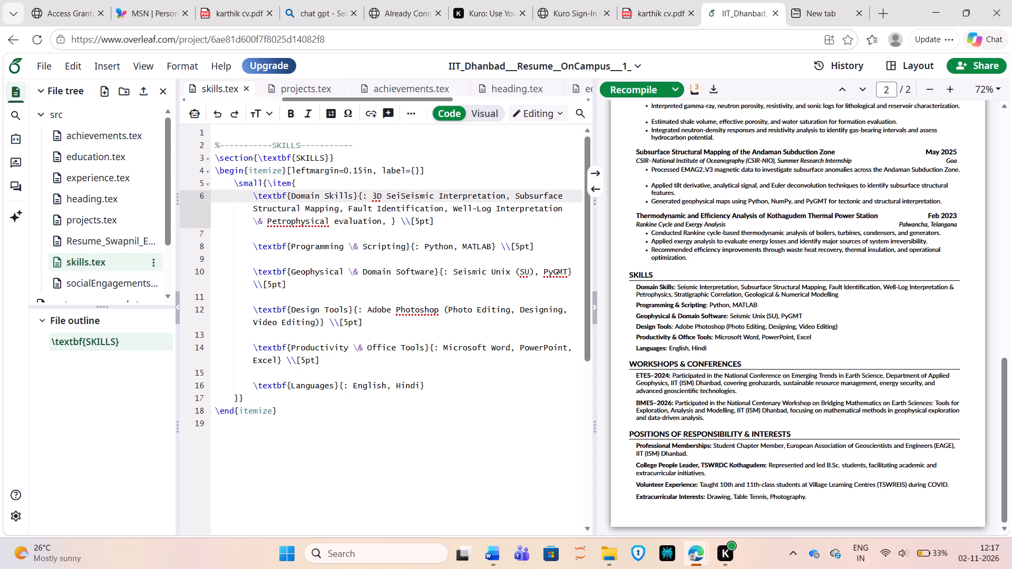
{"action": "type", "text": "smic"}
{"action": "key", "text": "space"}
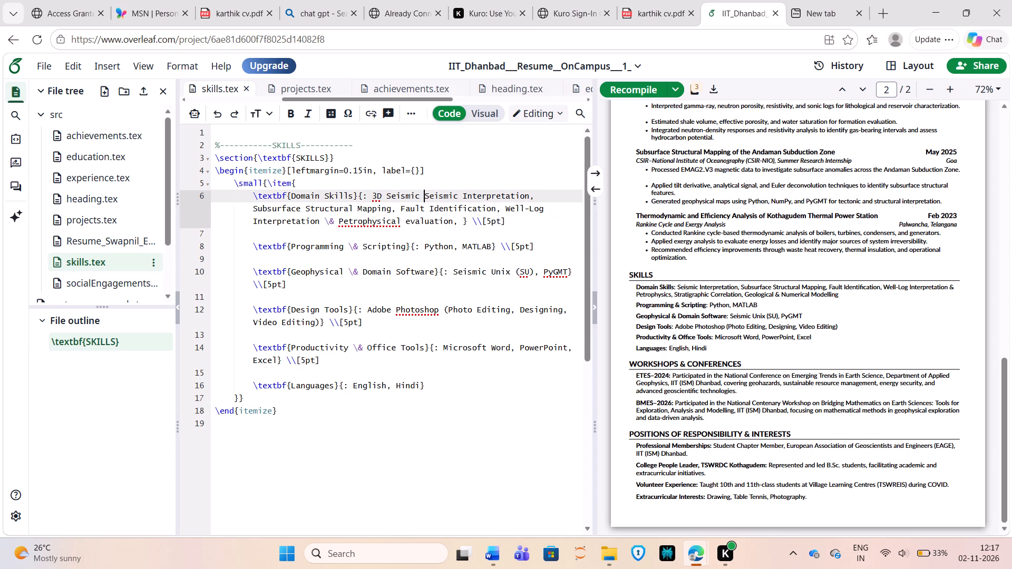
{"action": "key", "text": "BackSpace"}
{"action": "type", "text": ","}
{"action": "key", "text": "space"}
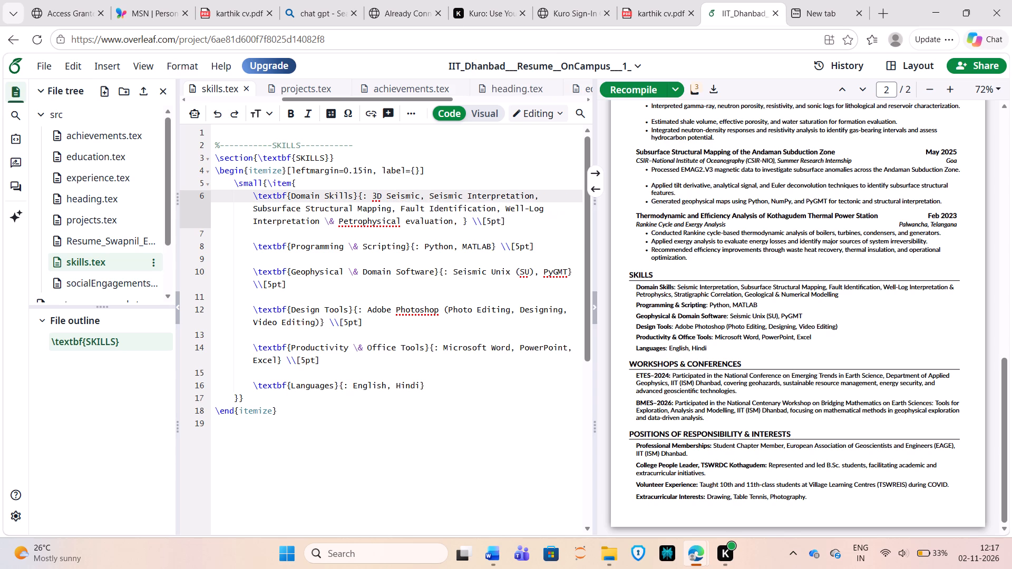
Review the project entries and skills section on page 2 of the compiled resume preview.
{"action": "scroll", "coordinate": [734, 320], "scroll_direction": "up", "scroll_amount": 3}
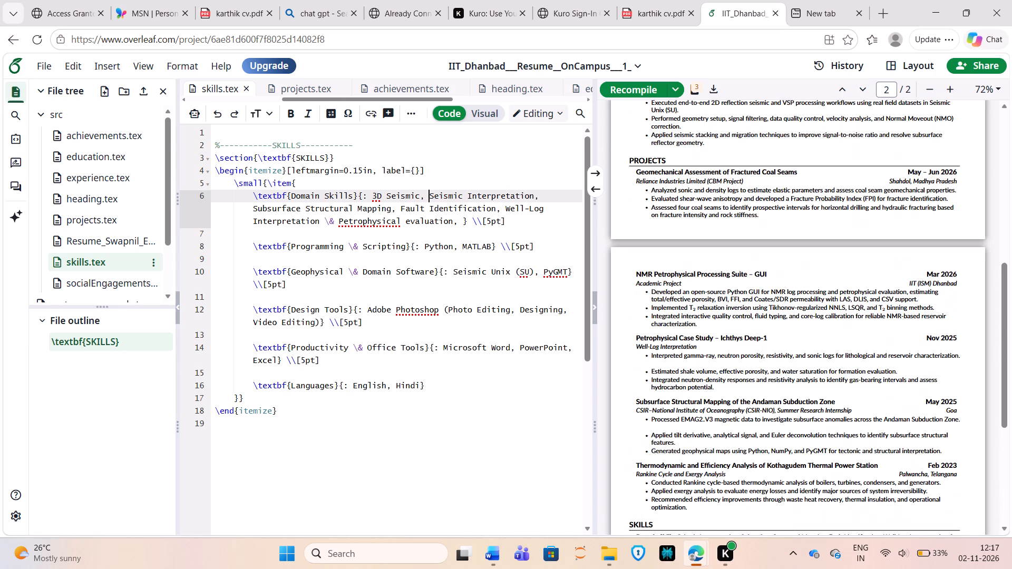
{"action": "scroll", "coordinate": [734, 302], "scroll_direction": "down", "scroll_amount": 1}
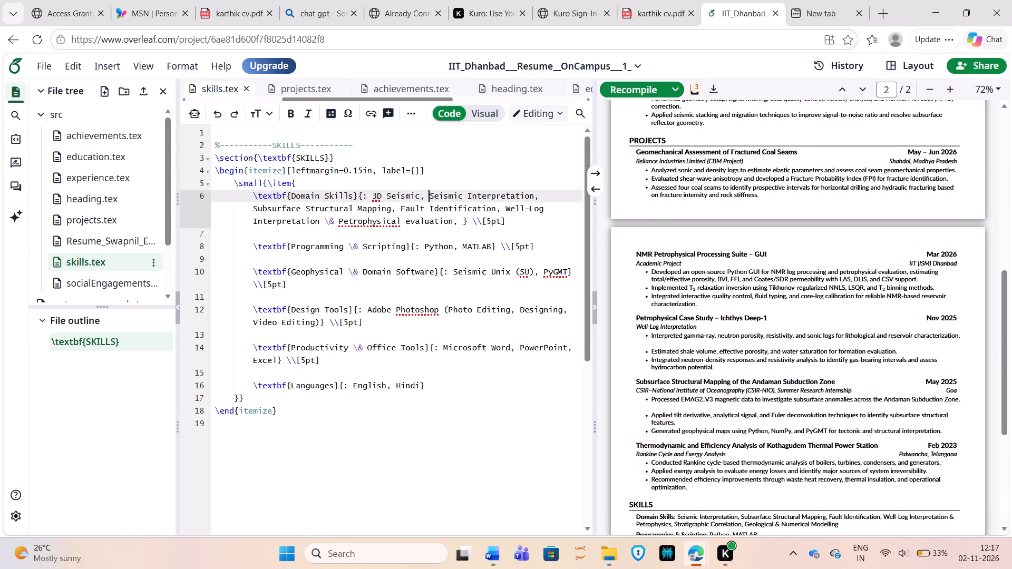
{"action": "scroll", "coordinate": [734, 302], "scroll_direction": "down", "scroll_amount": 1}
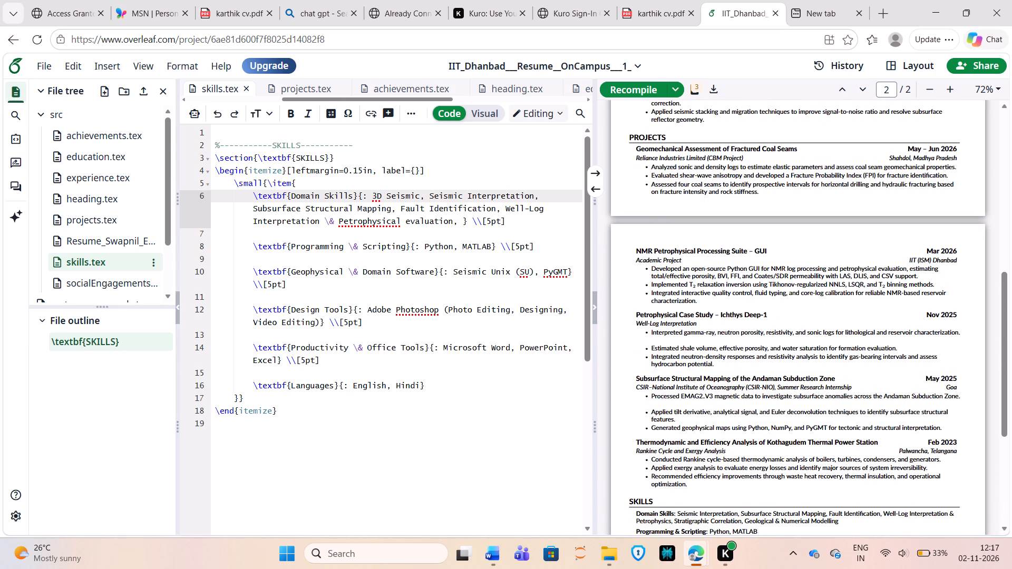
{"action": "scroll", "coordinate": [728, 309], "scroll_direction": "down", "scroll_amount": 1}
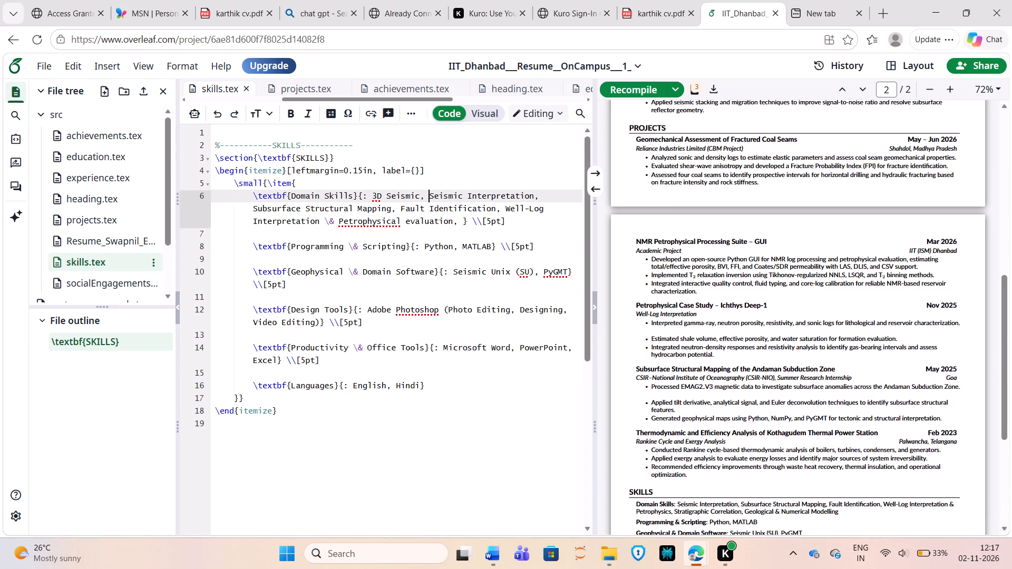
{"action": "scroll", "coordinate": [728, 309], "scroll_direction": "down", "scroll_amount": 1}
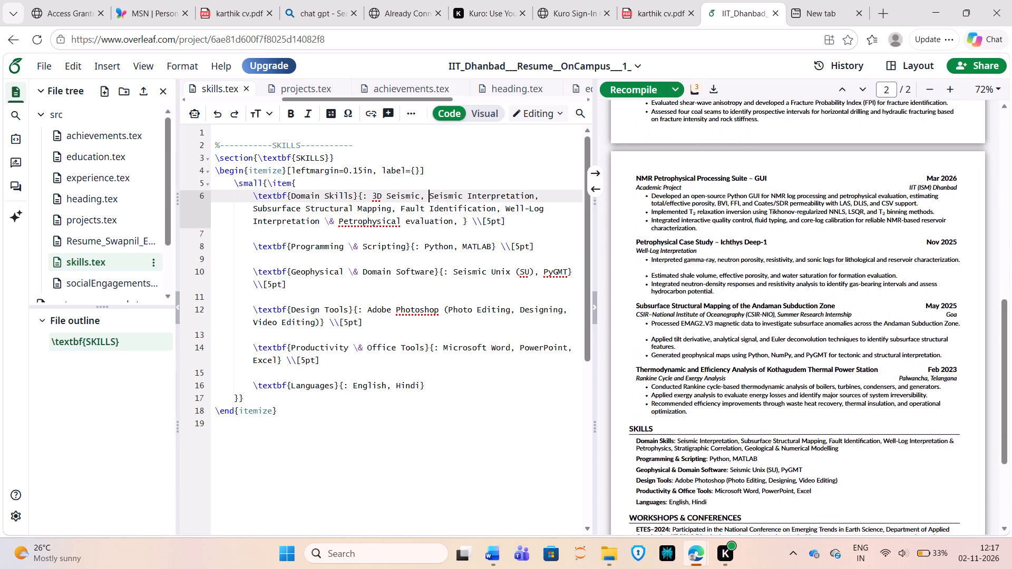
{"action": "scroll", "coordinate": [728, 309], "scroll_direction": "down", "scroll_amount": 1}
{"action": "left_click_drag", "start_coordinate": [638, 311], "coordinate": [674, 326]}
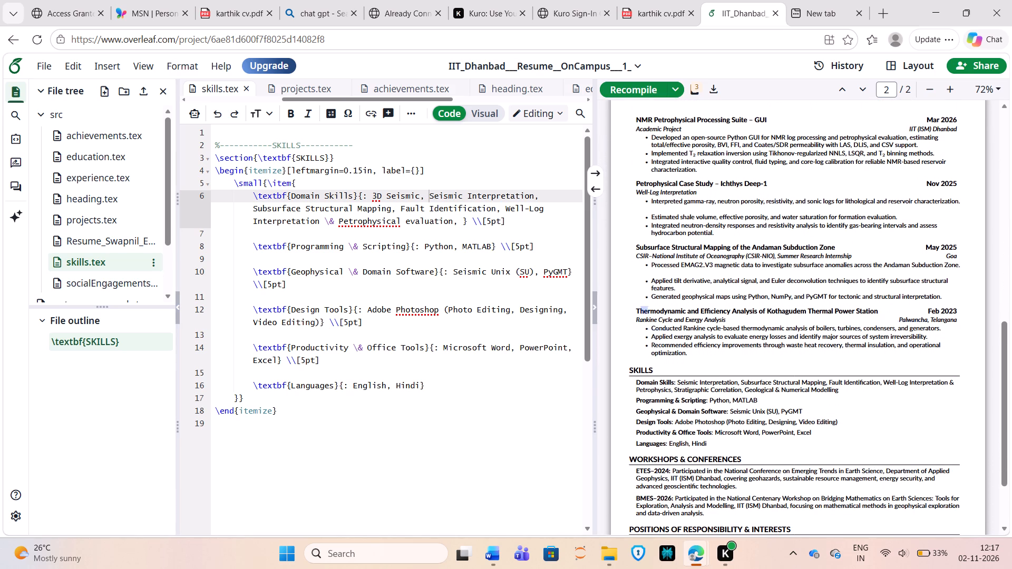
{"action": "left_click_drag", "start_coordinate": [674, 326], "coordinate": [863, 342]}
{"action": "left_click", "coordinate": [863, 342]}
{"action": "left_click_drag", "start_coordinate": [692, 315], "coordinate": [751, 332]}
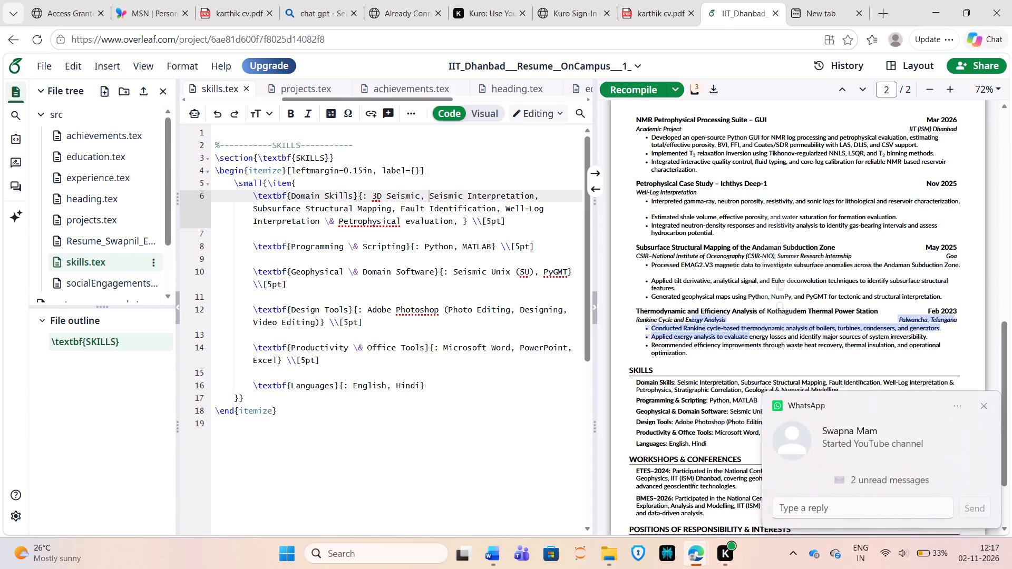
{"action": "left_click", "coordinate": [751, 332]}
{"action": "scroll", "coordinate": [754, 303], "scroll_direction": "down", "scroll_amount": 5}
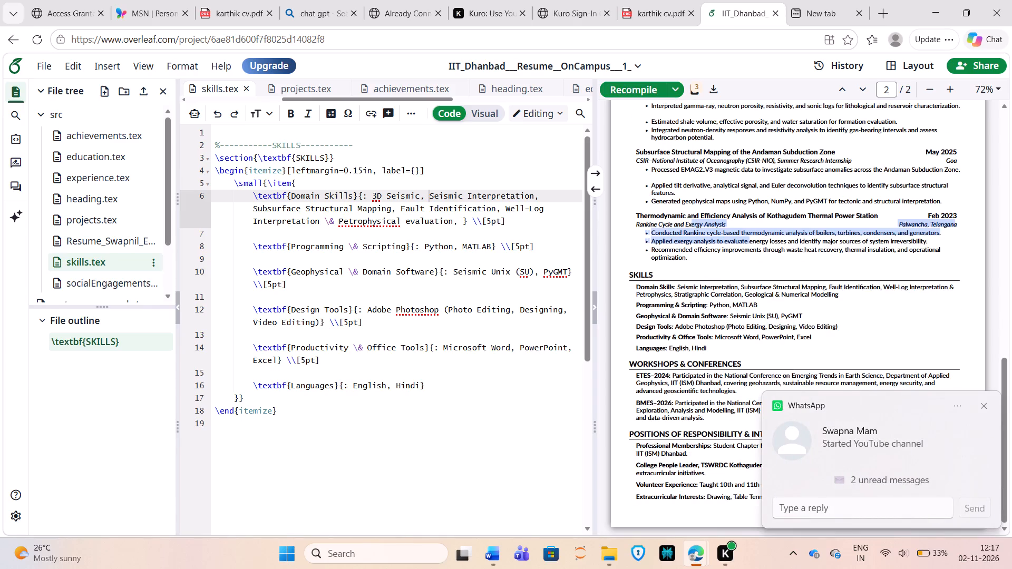
{"action": "scroll", "coordinate": [731, 368], "scroll_direction": "up", "scroll_amount": 5}
{"action": "scroll", "coordinate": [731, 368], "scroll_direction": "down", "scroll_amount": 3}
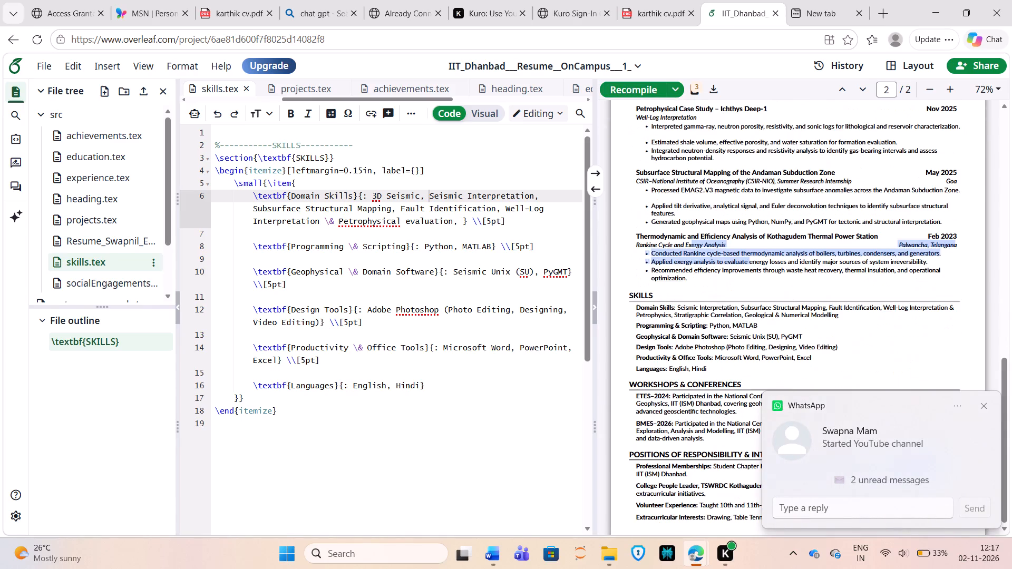
{"action": "scroll", "coordinate": [731, 368], "scroll_direction": "down", "scroll_amount": 2}
{"action": "left_click", "coordinate": [773, 224]}
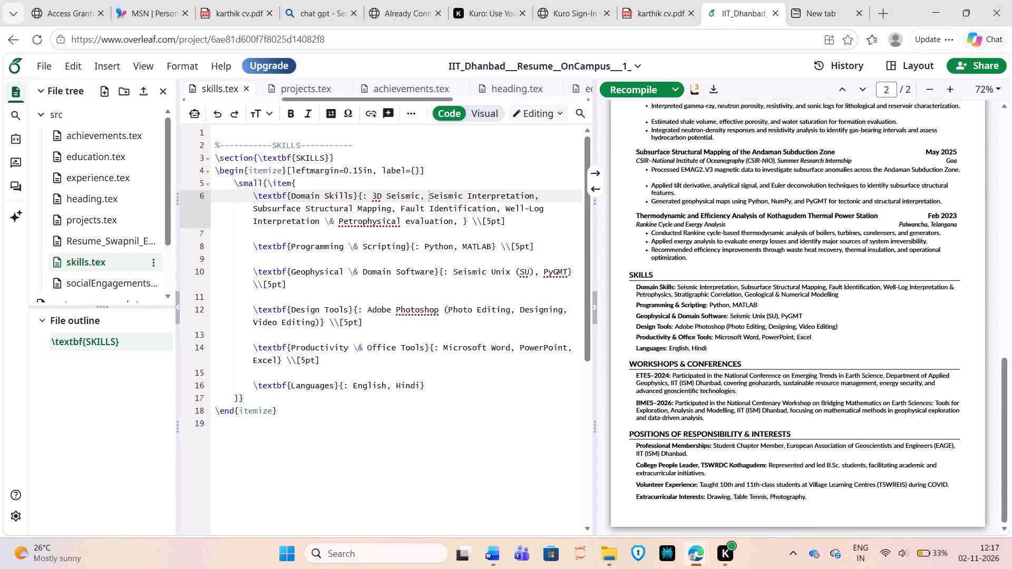
{"action": "left_click_drag", "start_coordinate": [646, 210], "coordinate": [716, 262]}
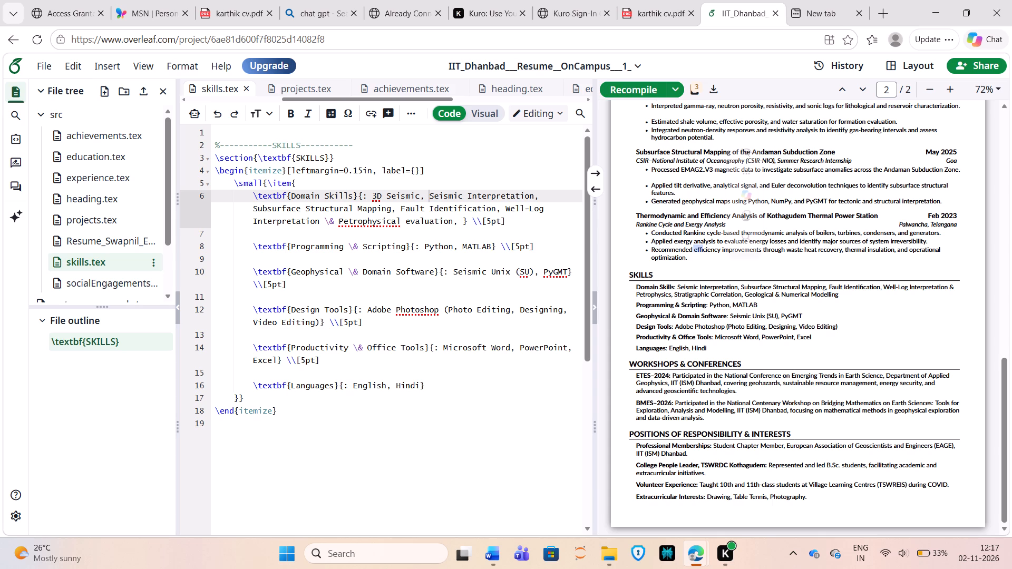
{"action": "left_click", "coordinate": [802, 357]}
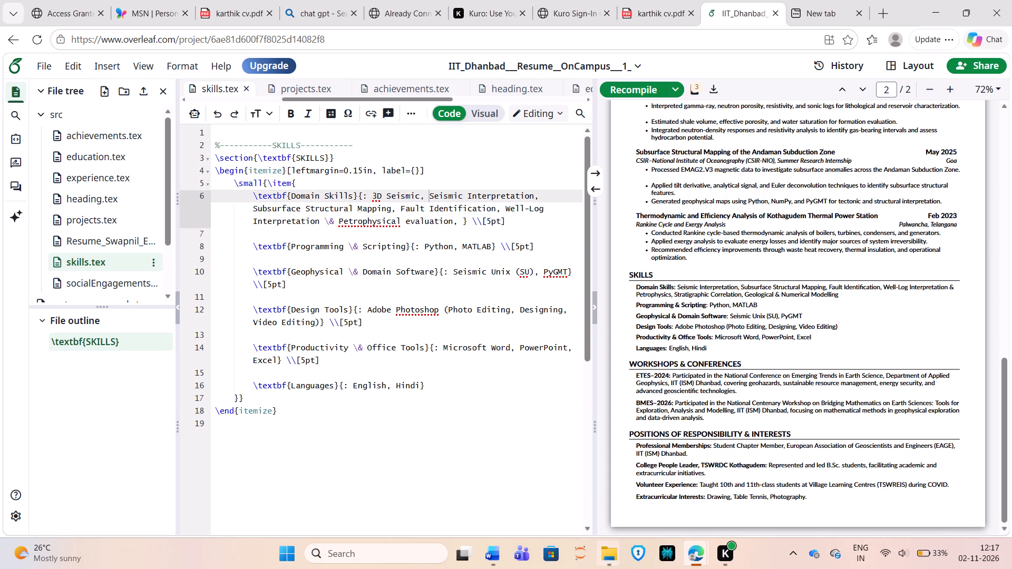
Copy the "Subsurface Structural & Sedimentary Modeling: Teapot Field, Wyoming" project entry with its two bullets from the reference CV PDF.
{"action": "left_click", "coordinate": [654, 1]}
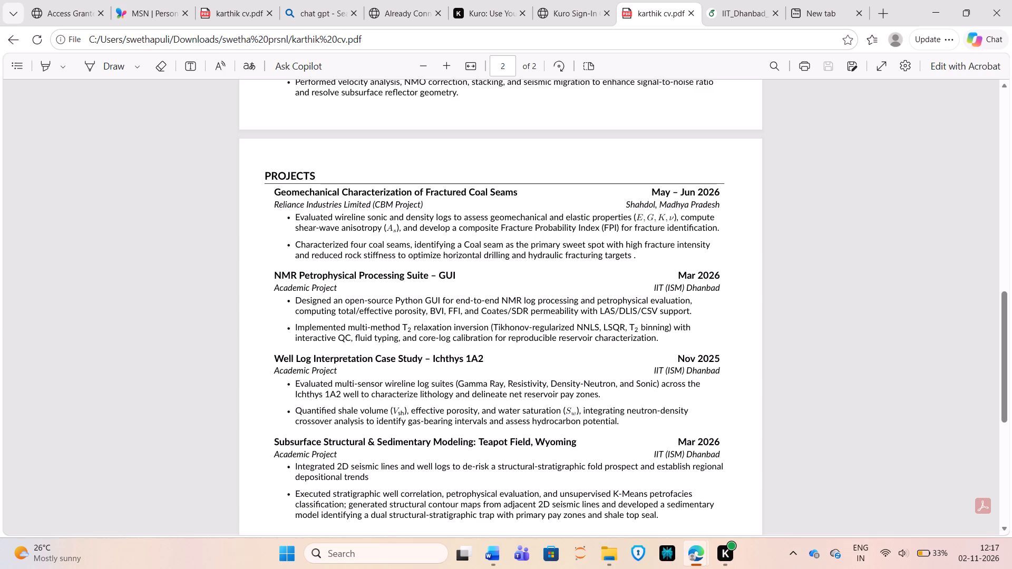
{"action": "left_click", "coordinate": [357, 241]}
{"action": "scroll", "coordinate": [357, 241], "scroll_direction": "down", "scroll_amount": 1}
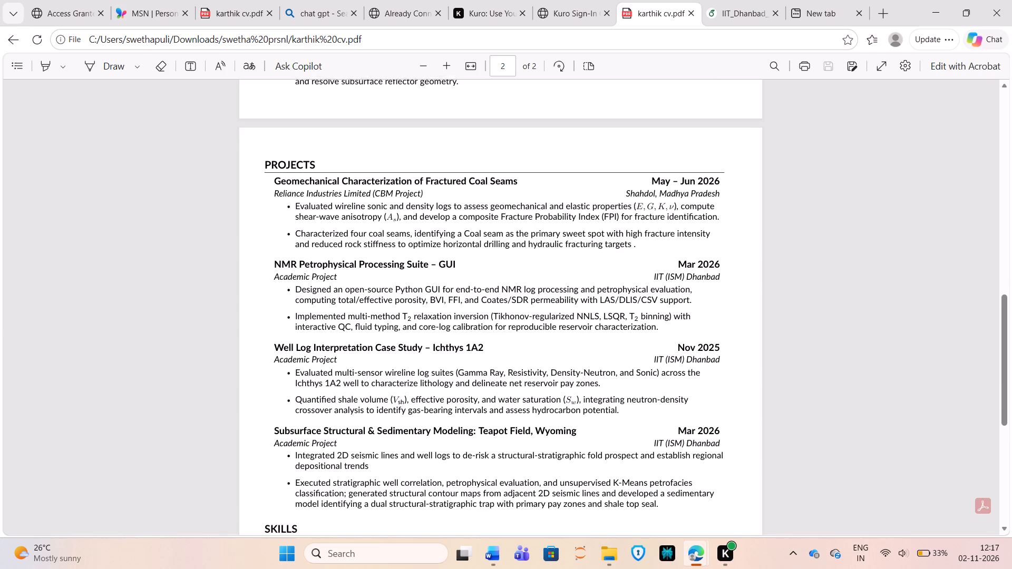
{"action": "scroll", "coordinate": [357, 241], "scroll_direction": "down", "scroll_amount": 2}
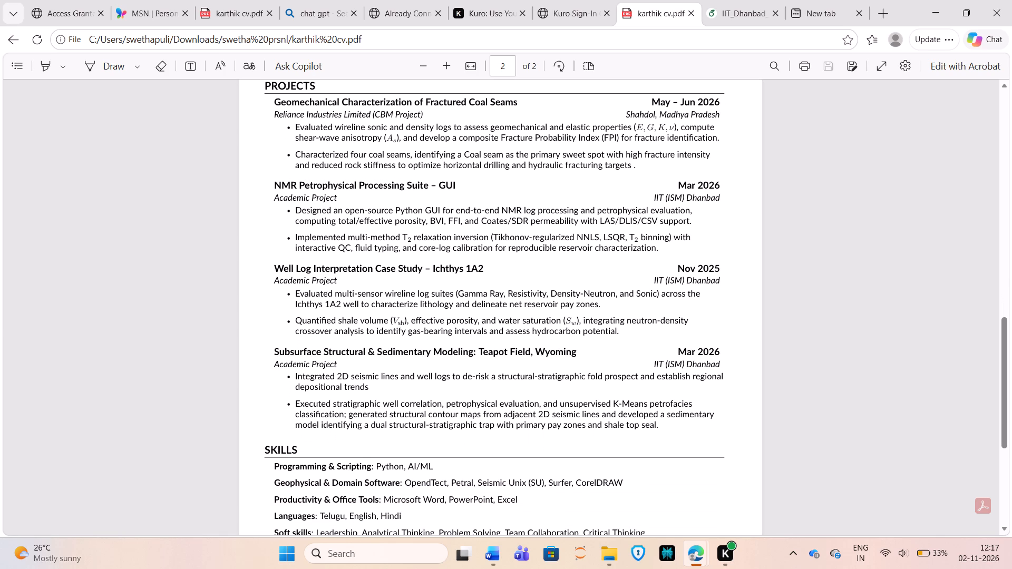
{"action": "left_click_drag", "start_coordinate": [270, 349], "coordinate": [614, 456]}
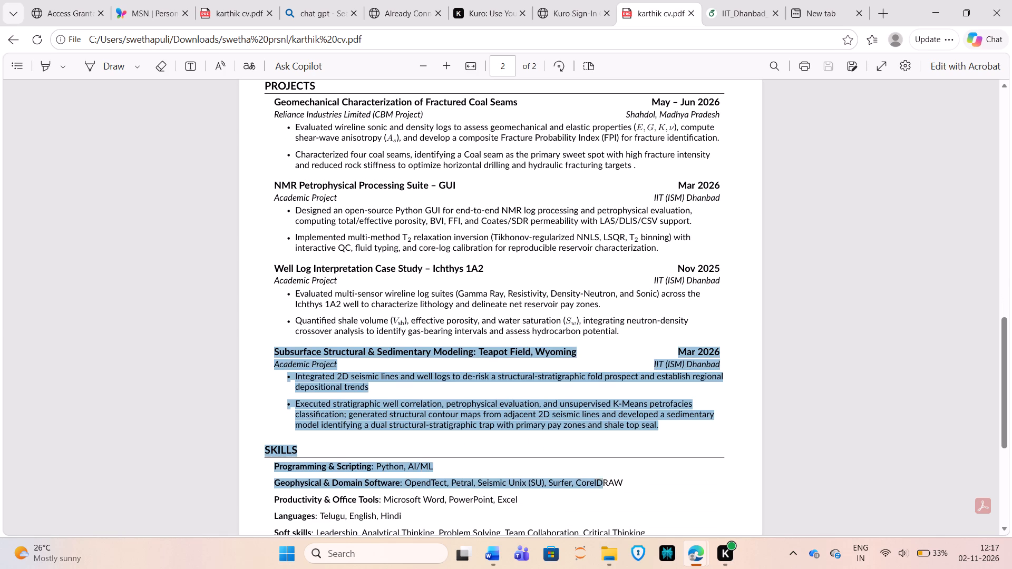
{"action": "left_click_drag", "start_coordinate": [614, 456], "coordinate": [665, 431]}
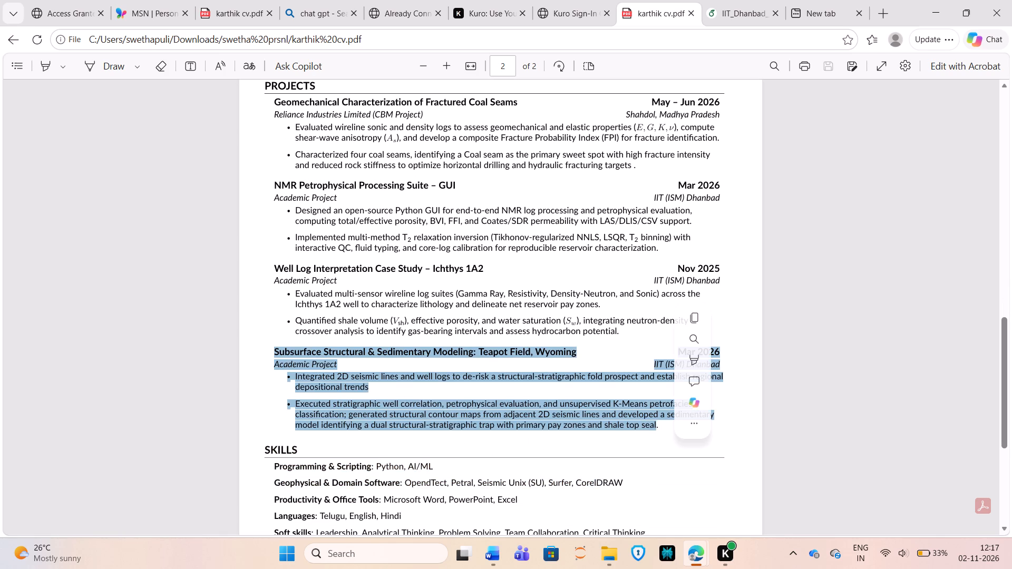
{"action": "left_click", "coordinate": [694, 325]}
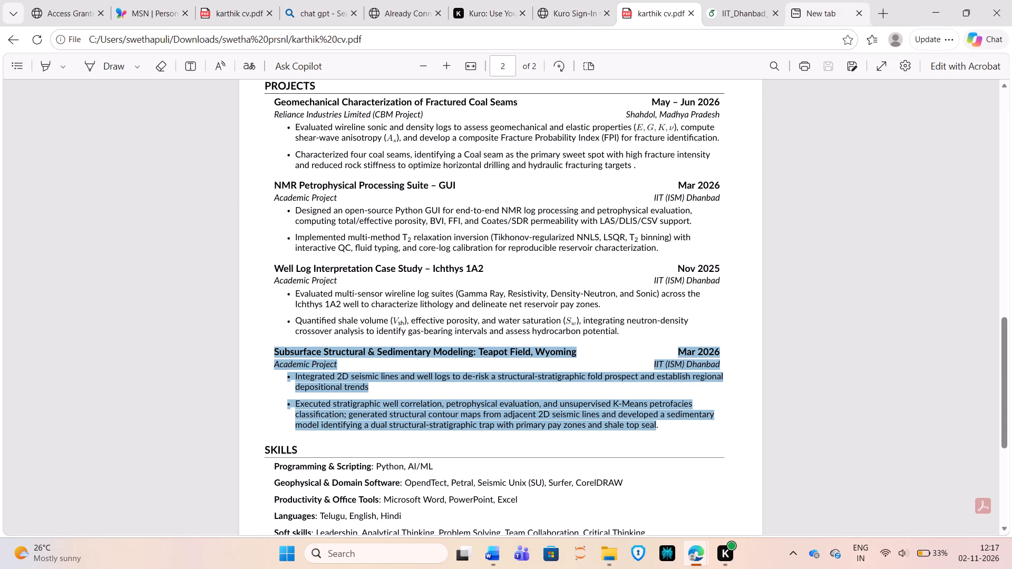
Delete the Kothagudem Thermal Power Station project block through \resumeSubHeadingListEnd in projects.tex and recompile the Overleaf resume.
{"action": "left_click", "coordinate": [751, 8]}
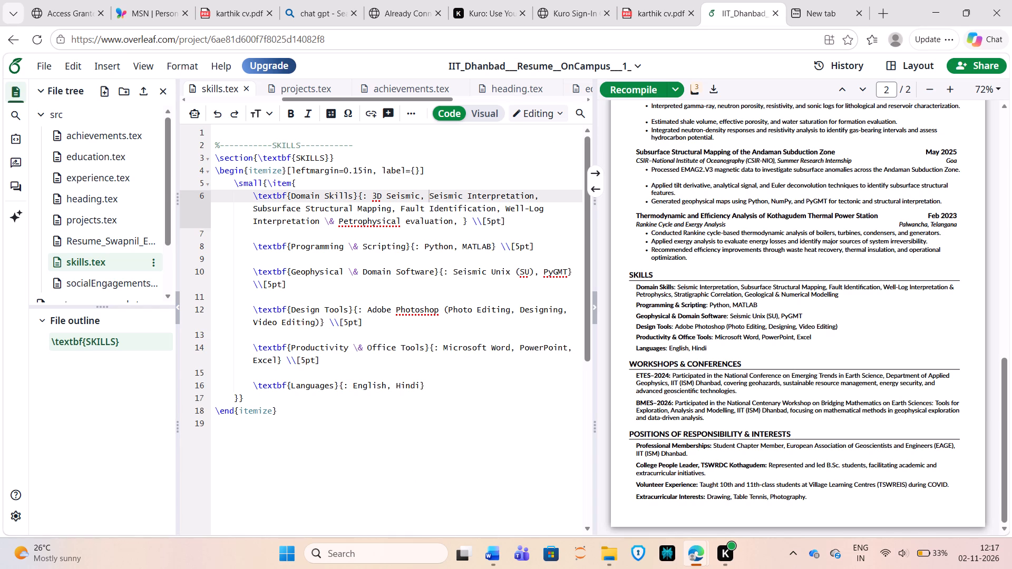
{"action": "scroll", "coordinate": [391, 357], "scroll_direction": "up", "scroll_amount": 2}
{"action": "double_click", "coordinate": [678, 227]}
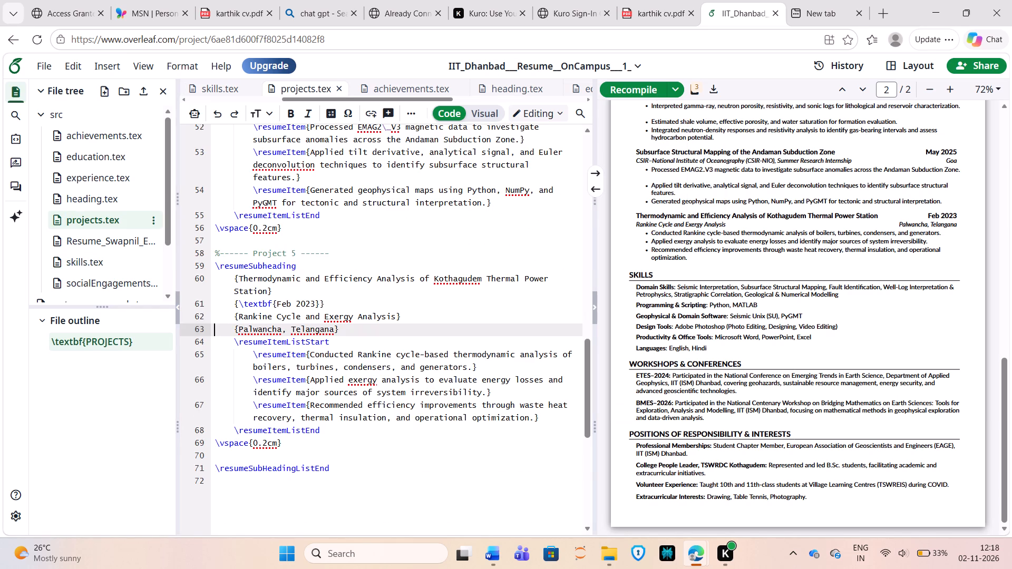
{"action": "left_click_drag", "start_coordinate": [213, 252], "coordinate": [298, 397]}
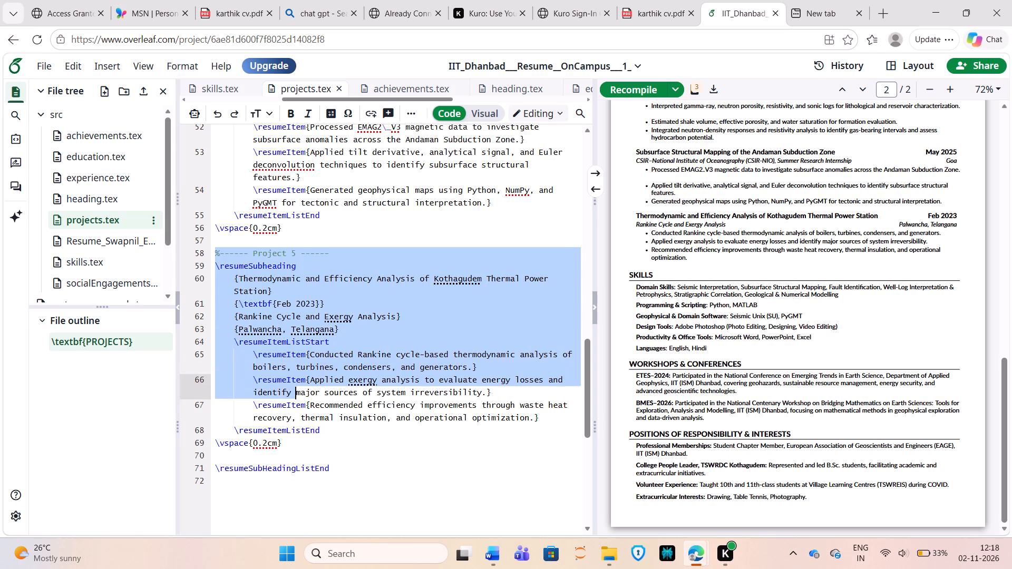
{"action": "left_click_drag", "start_coordinate": [298, 397], "coordinate": [322, 454]}
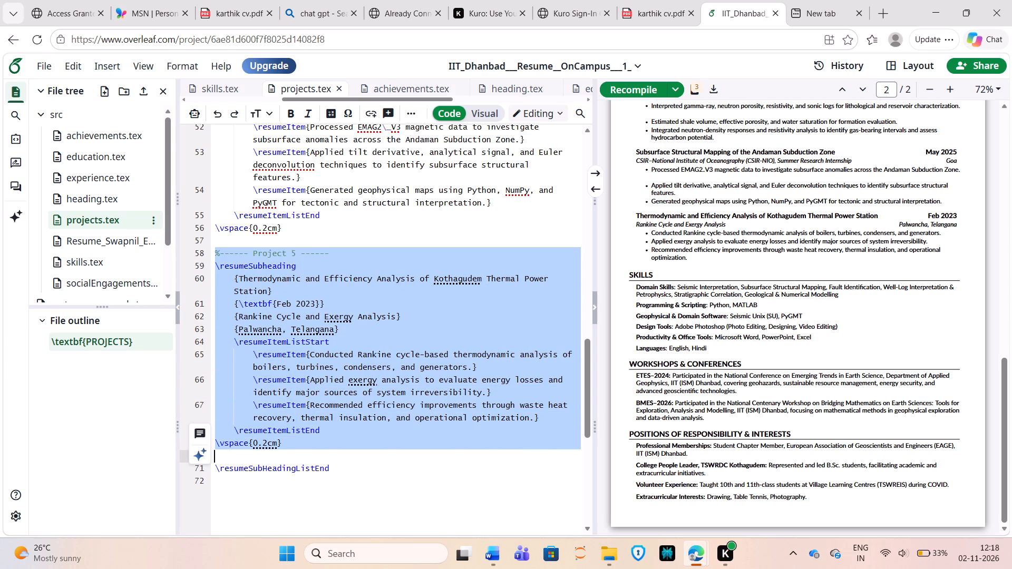
{"action": "left_click_drag", "start_coordinate": [334, 468], "coordinate": [205, 252]}
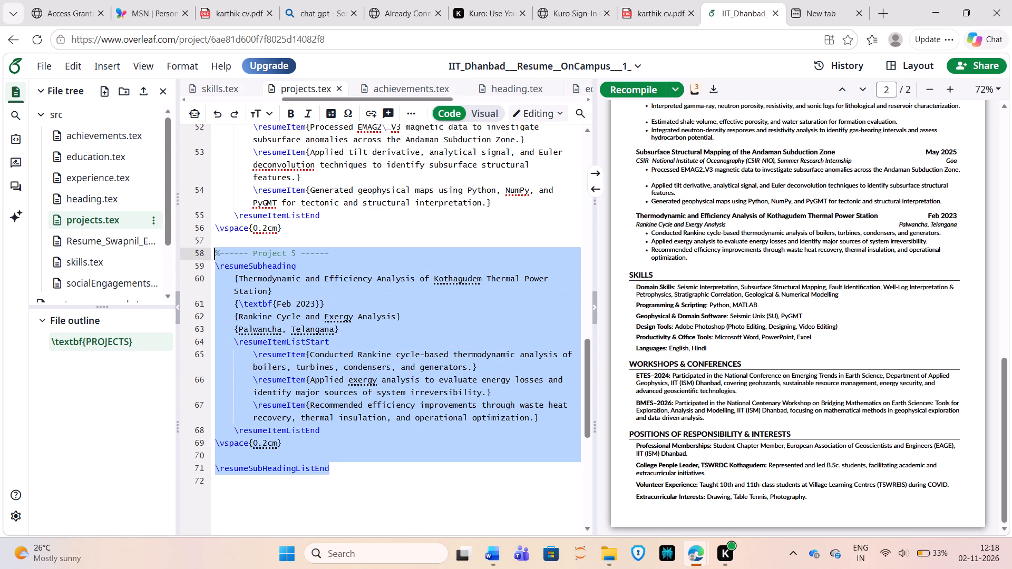
{"action": "left_click_drag", "start_coordinate": [205, 252], "coordinate": [205, 252]}
{"action": "key", "text": "BackSpace"}
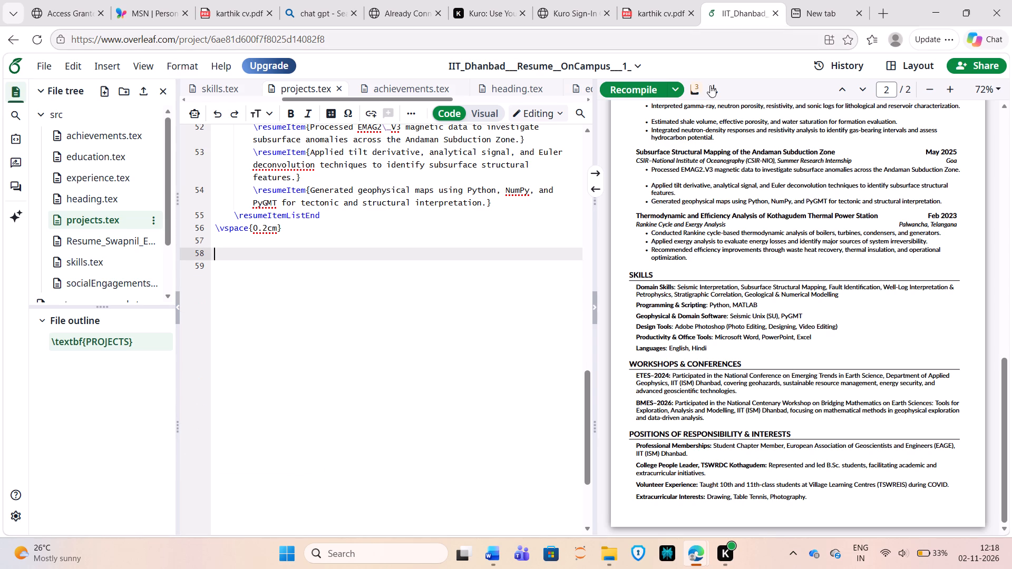
{"action": "left_click", "coordinate": [649, 90]}
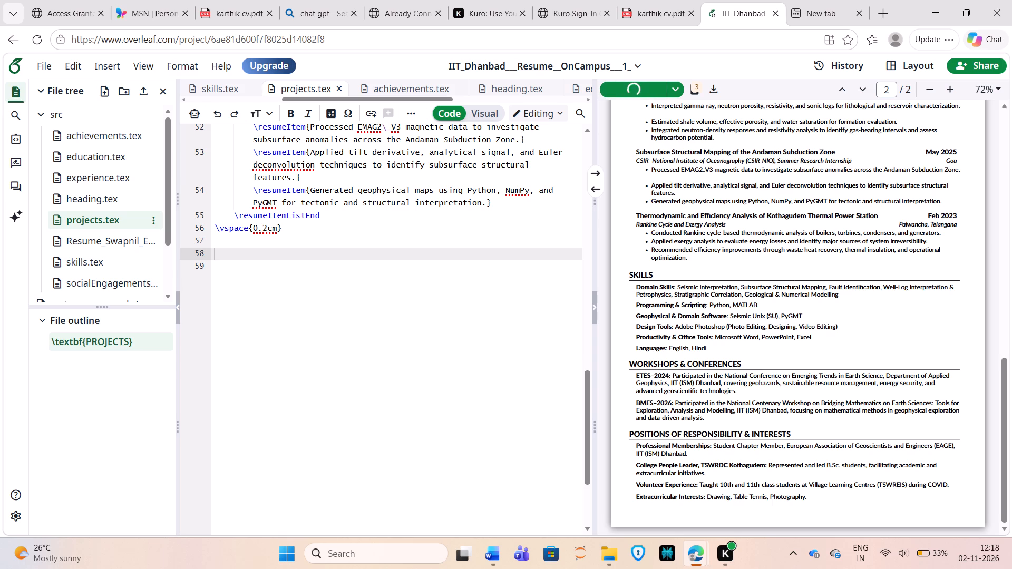
{"action": "left_click", "coordinate": [351, 241]}
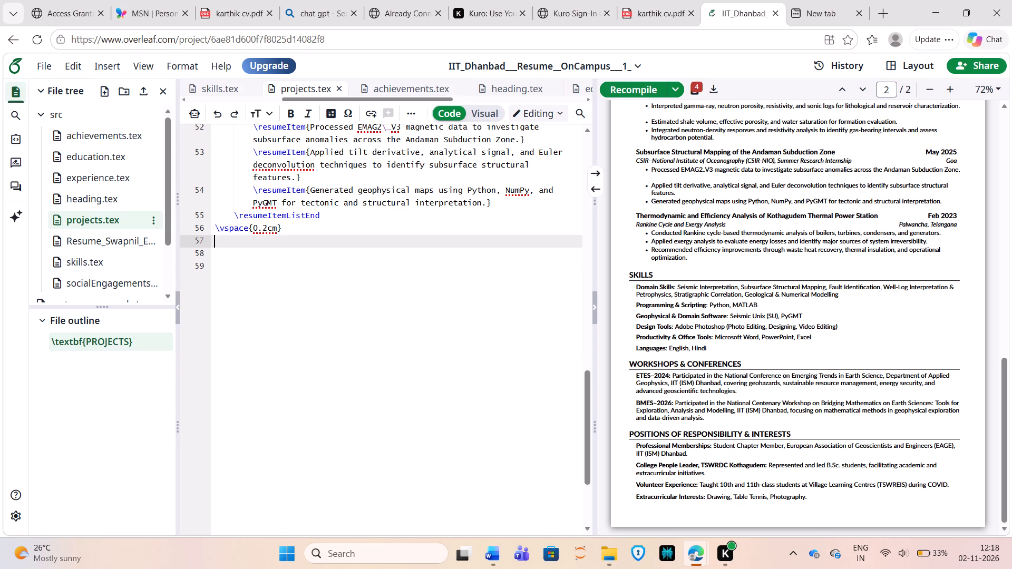
{"action": "key", "text": "ctrl+a"}
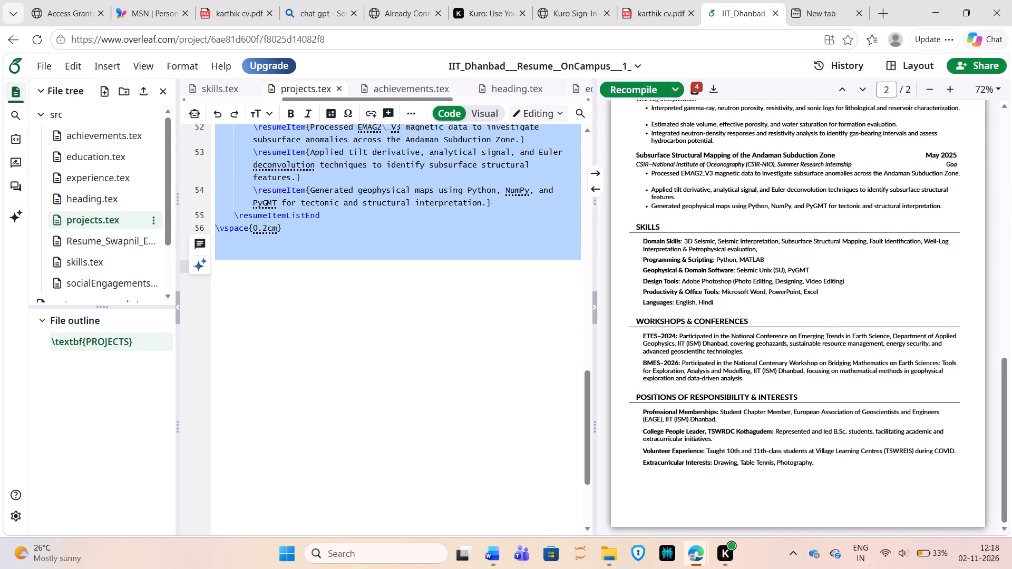
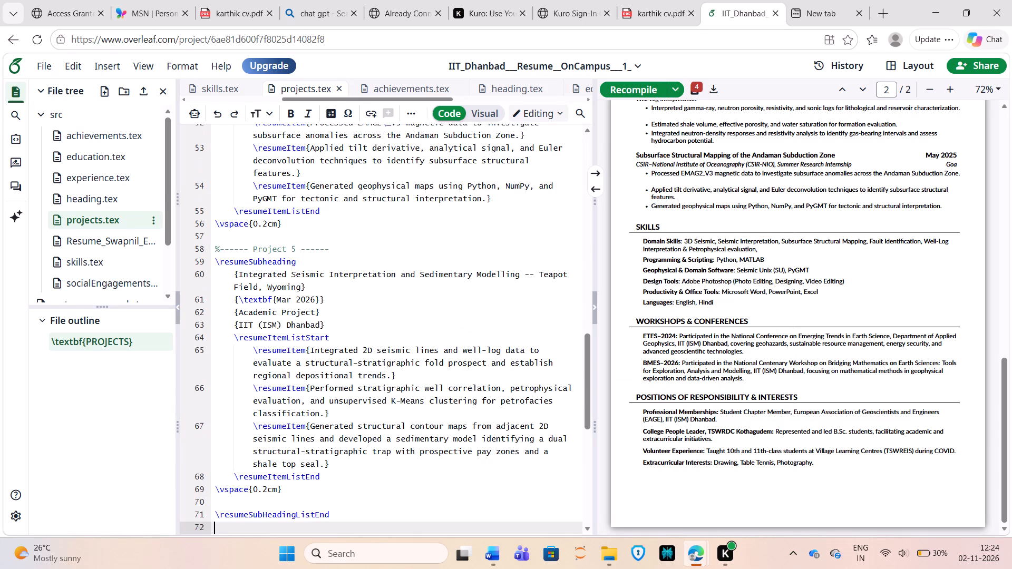
{"action": "left_click", "coordinate": [635, 91]}
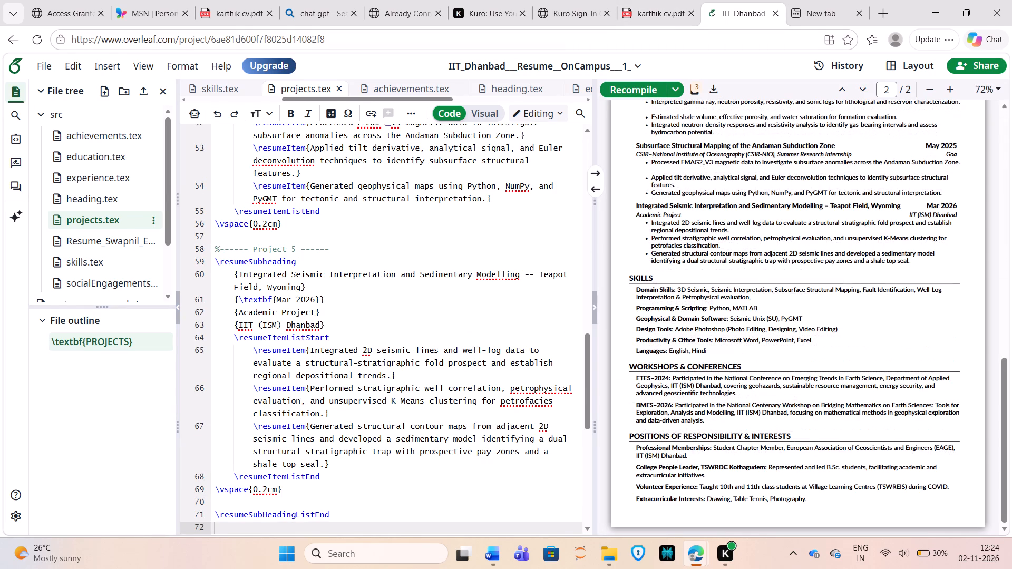
Review the new Project 5 and page layout in the compiled resume, checking against the Teapot Field project in the CV PDF.
{"action": "scroll", "coordinate": [691, 264], "scroll_direction": "down", "scroll_amount": 2}
{"action": "scroll", "coordinate": [691, 264], "scroll_direction": "up", "scroll_amount": 3}
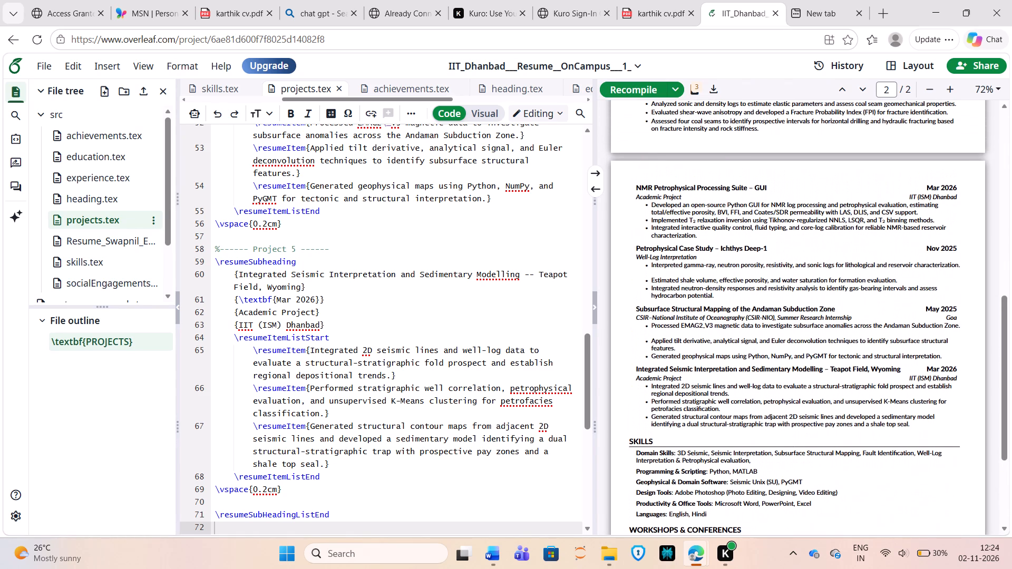
{"action": "scroll", "coordinate": [691, 264], "scroll_direction": "down", "scroll_amount": 1}
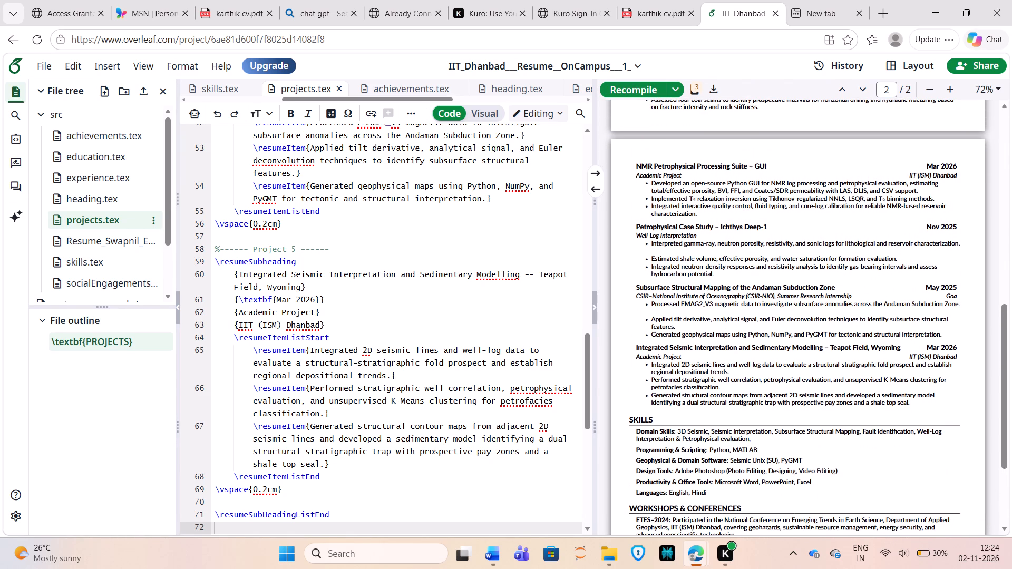
{"action": "scroll", "coordinate": [691, 264], "scroll_direction": "down", "scroll_amount": 2}
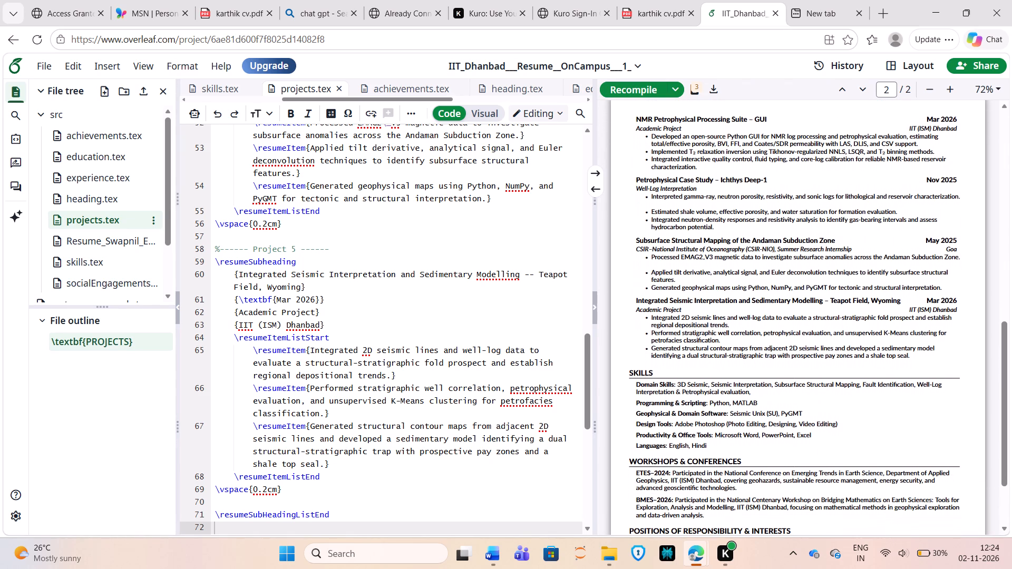
{"action": "left_click", "coordinate": [699, 335]}
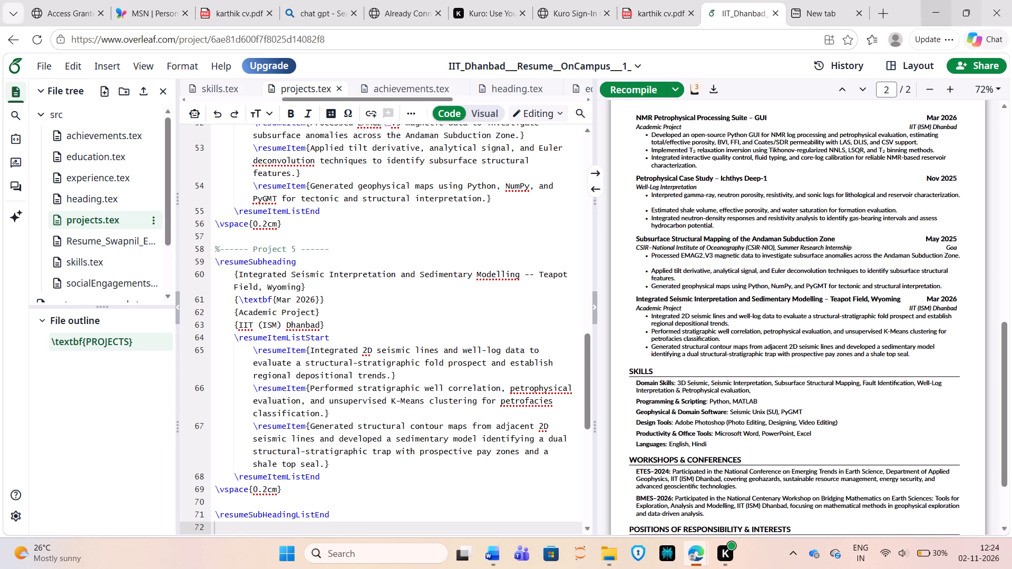
{"action": "left_click", "coordinate": [908, 60]}
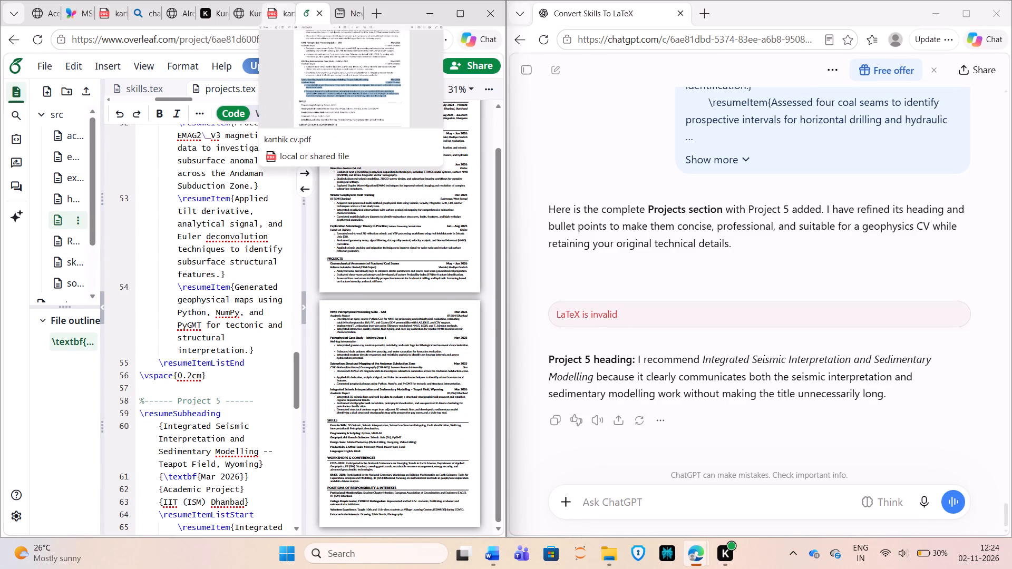
{"action": "left_click", "coordinate": [281, 8]}
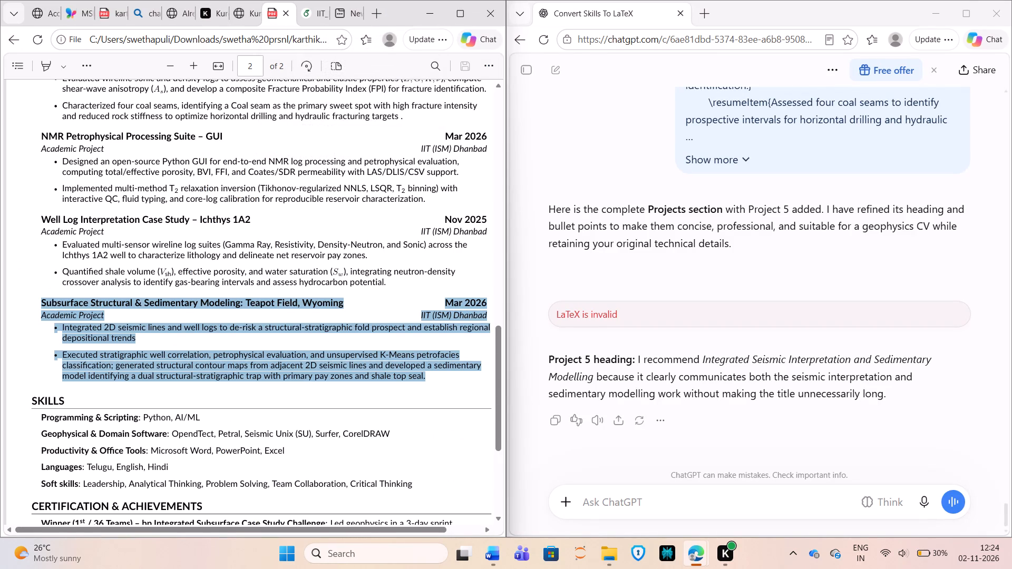
{"action": "left_click", "coordinate": [188, 292]}
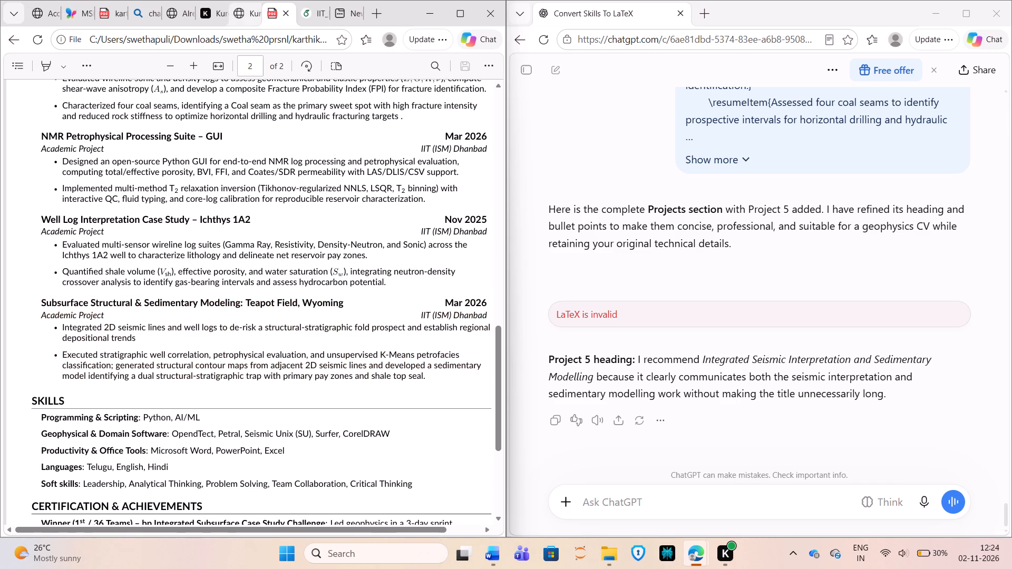
{"action": "left_click", "coordinate": [316, 14]}
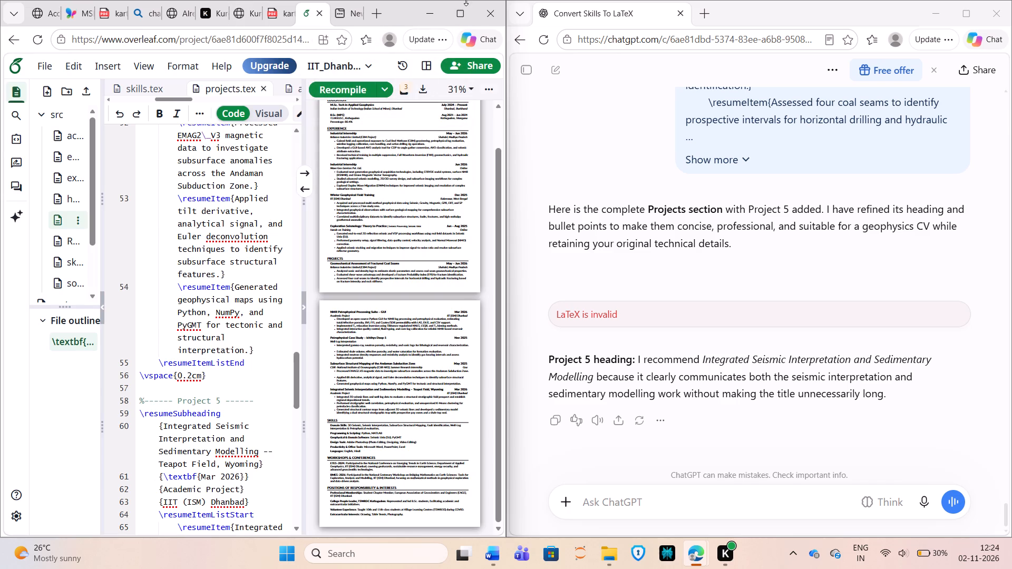
{"action": "left_click", "coordinate": [464, 17]}
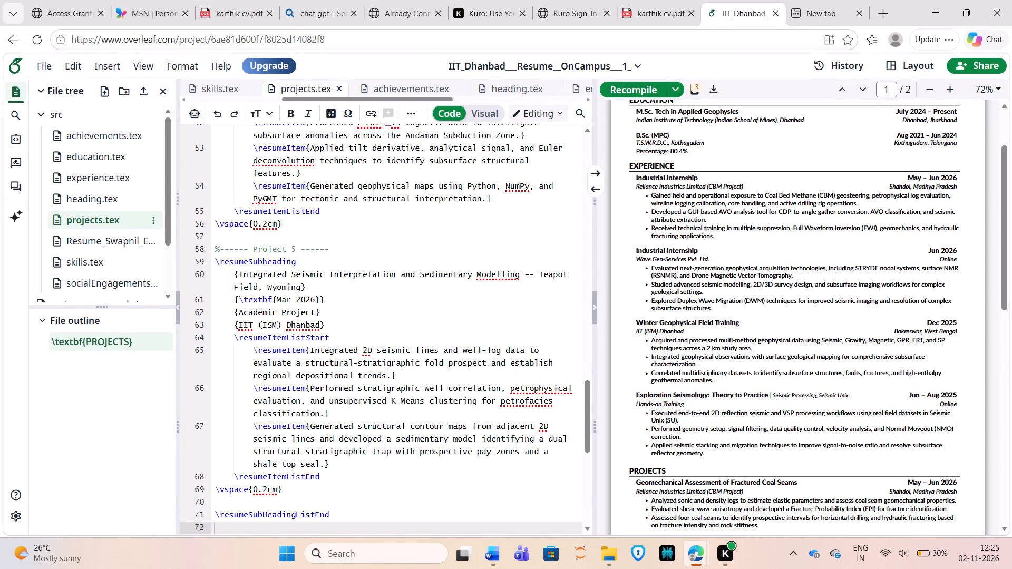
{"action": "scroll", "coordinate": [729, 408], "scroll_direction": "down", "scroll_amount": 3}
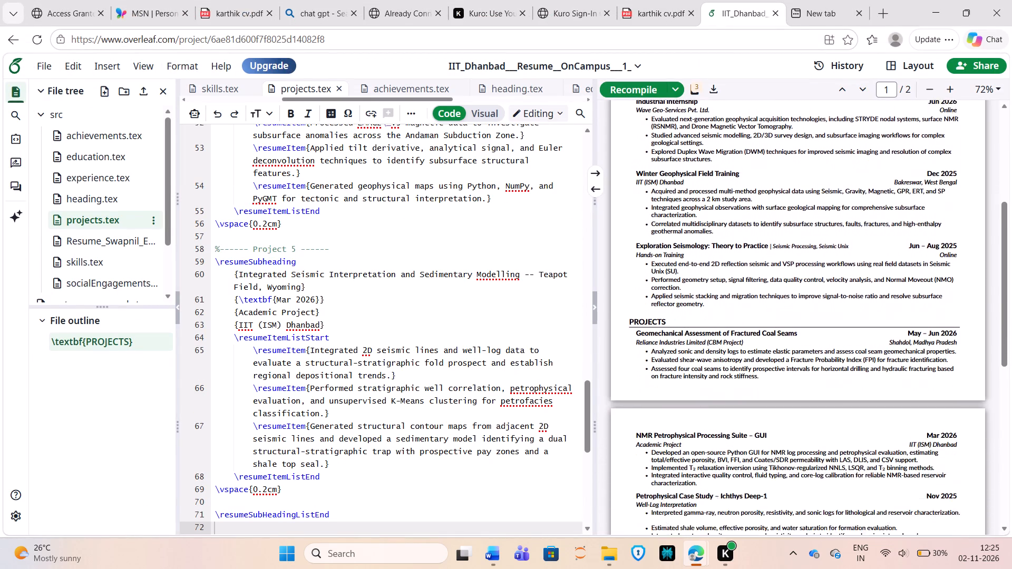
{"action": "scroll", "coordinate": [729, 408], "scroll_direction": "down", "scroll_amount": 2}
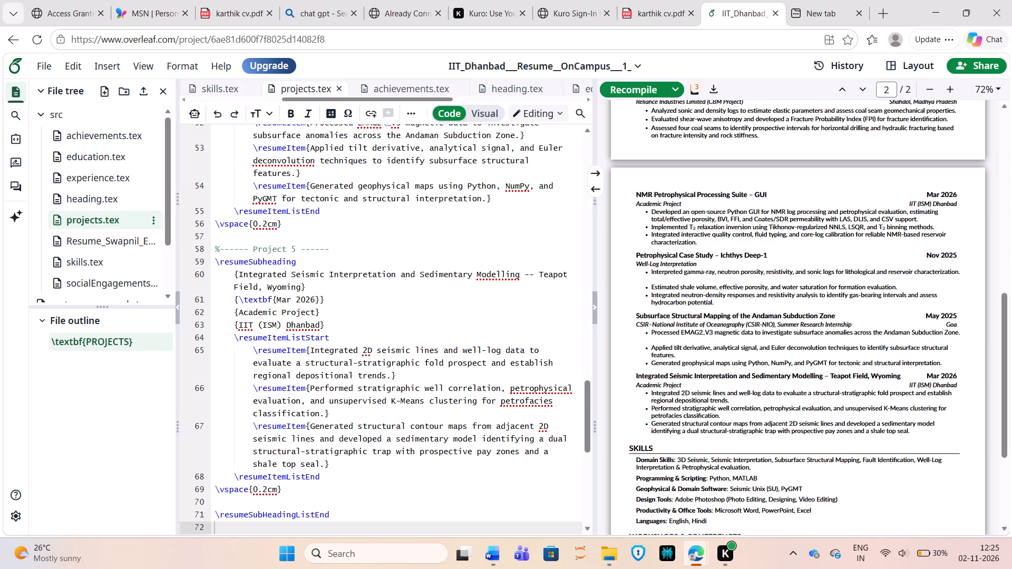
{"action": "left_click", "coordinate": [677, 406]}
{"action": "left_click_drag", "start_coordinate": [632, 374], "coordinate": [689, 406]}
{"action": "left_click_drag", "start_coordinate": [689, 406], "coordinate": [643, 379]}
{"action": "left_click", "coordinate": [643, 379]}
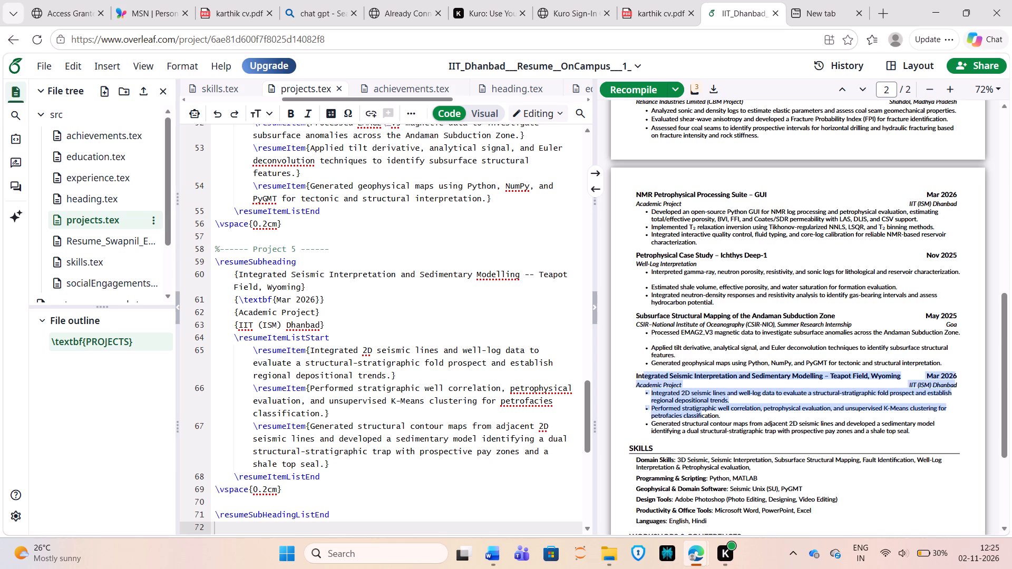
{"action": "double_click", "coordinate": [661, 394]}
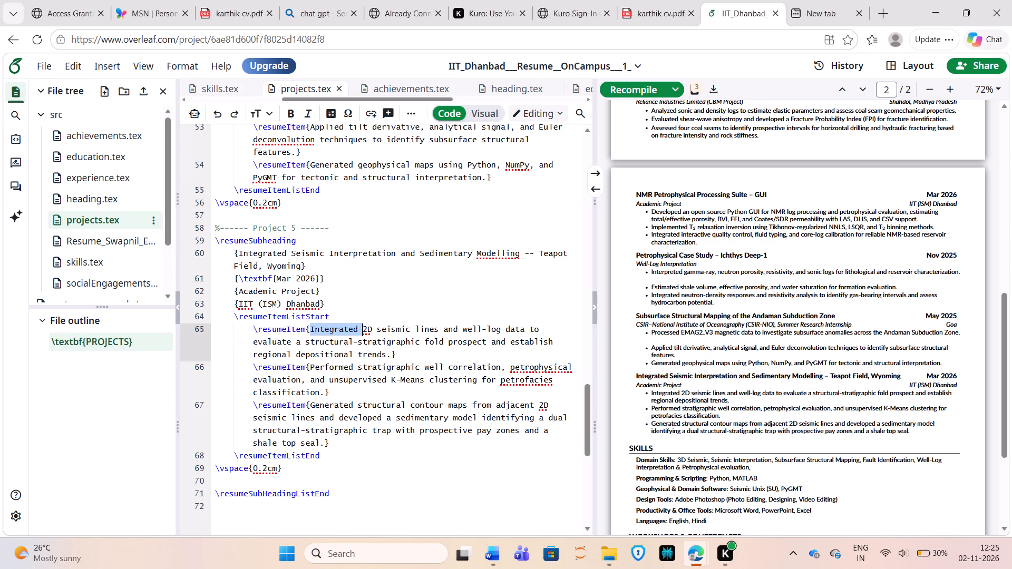
{"action": "left_click_drag", "start_coordinate": [215, 227], "coordinate": [337, 452]}
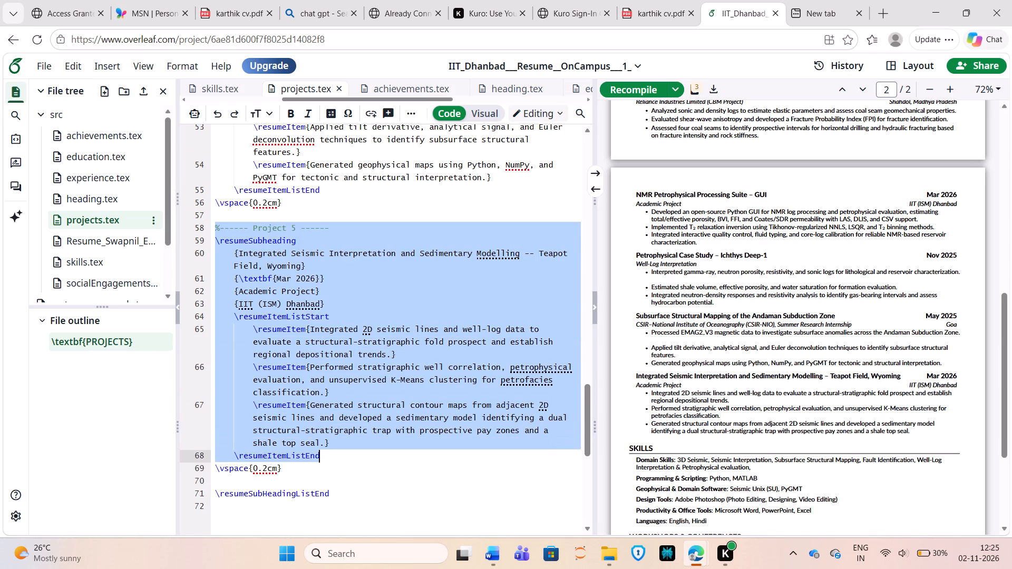
{"action": "left_click_drag", "start_coordinate": [337, 452], "coordinate": [337, 453]}
{"action": "key", "text": "ctrl+c"}
{"action": "key", "text": "ctrl+v"}
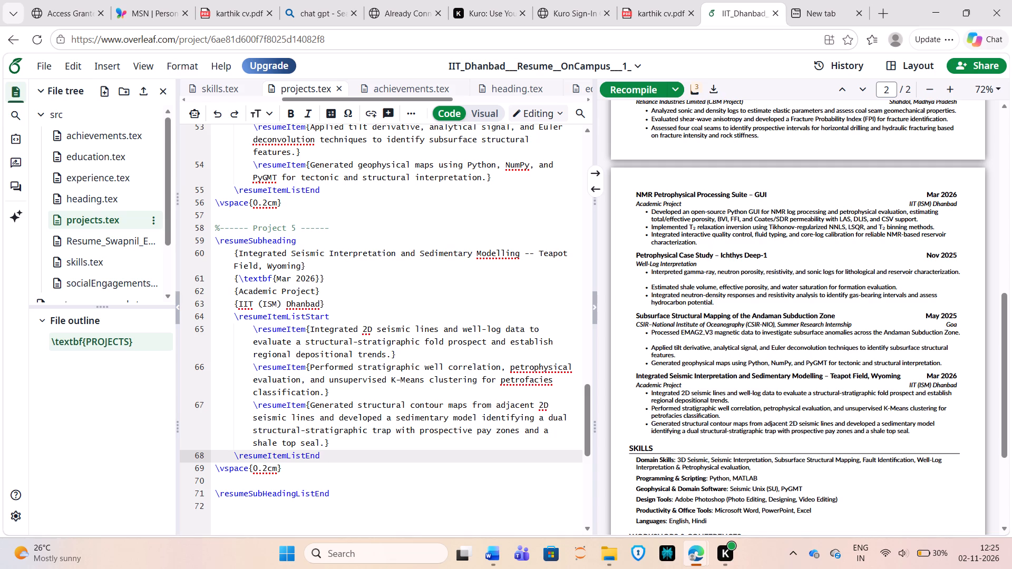
{"action": "key", "text": "ctrl+z"}
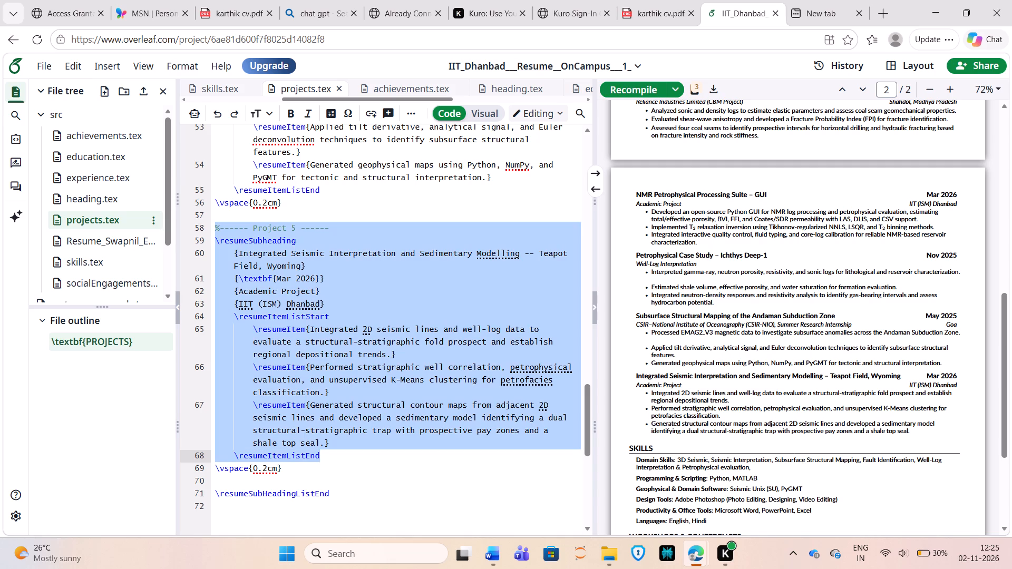
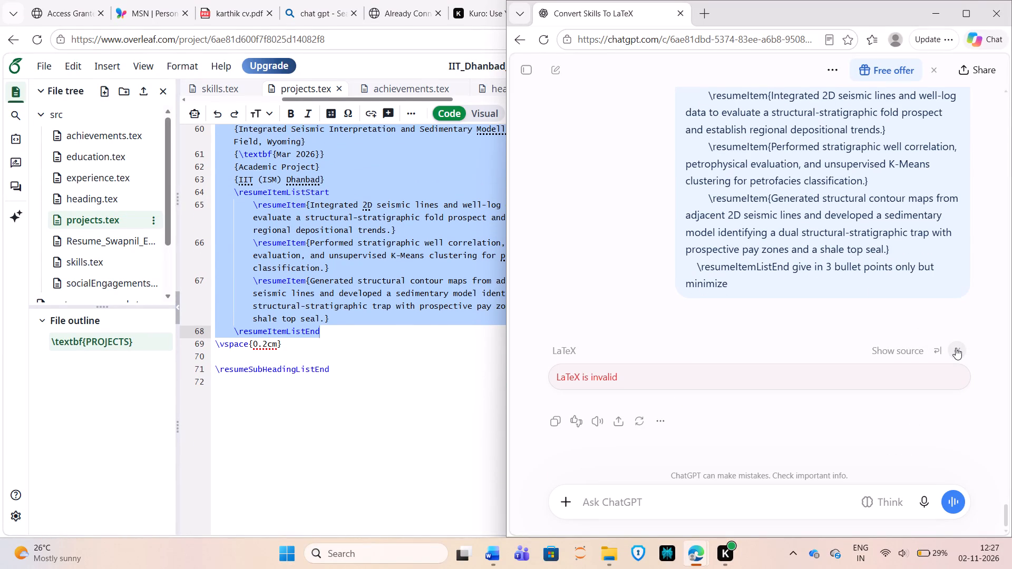
{"action": "left_click", "coordinate": [883, 374]}
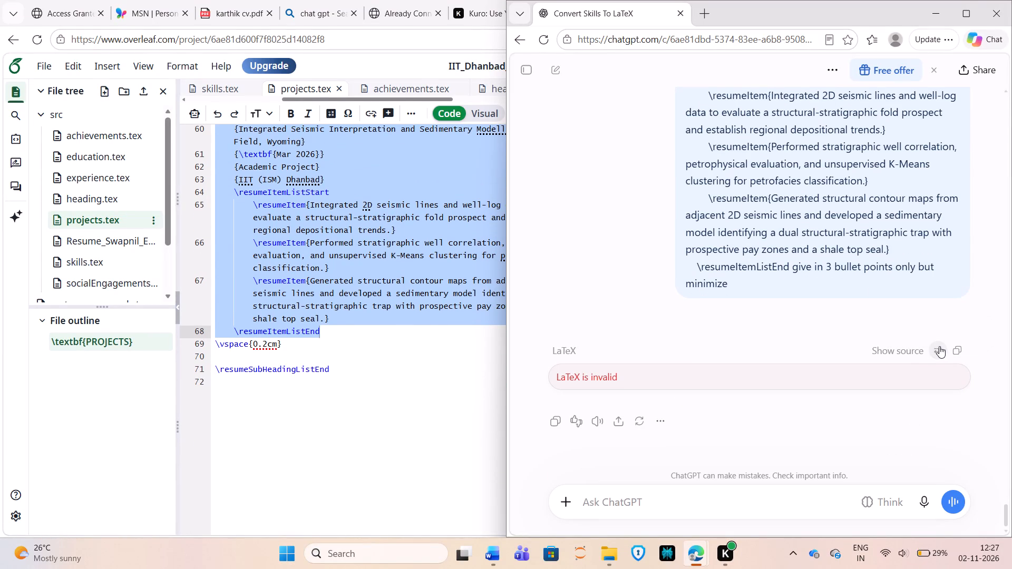
{"action": "left_click", "coordinate": [939, 347]}
{"action": "scroll", "coordinate": [902, 355], "scroll_direction": "down", "scroll_amount": 2}
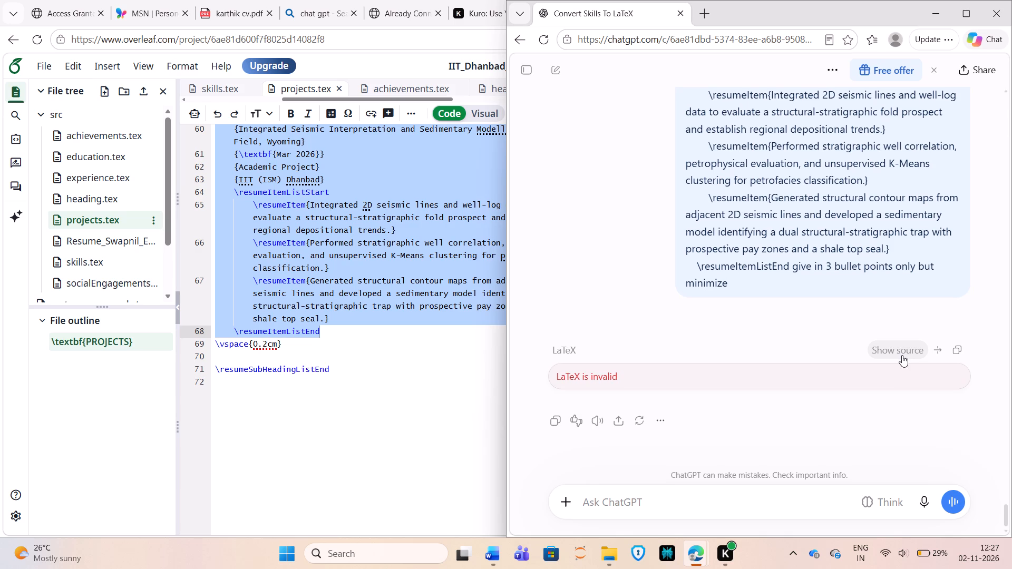
{"action": "left_click", "coordinate": [902, 355]}
{"action": "scroll", "coordinate": [766, 402], "scroll_direction": "down", "scroll_amount": 2}
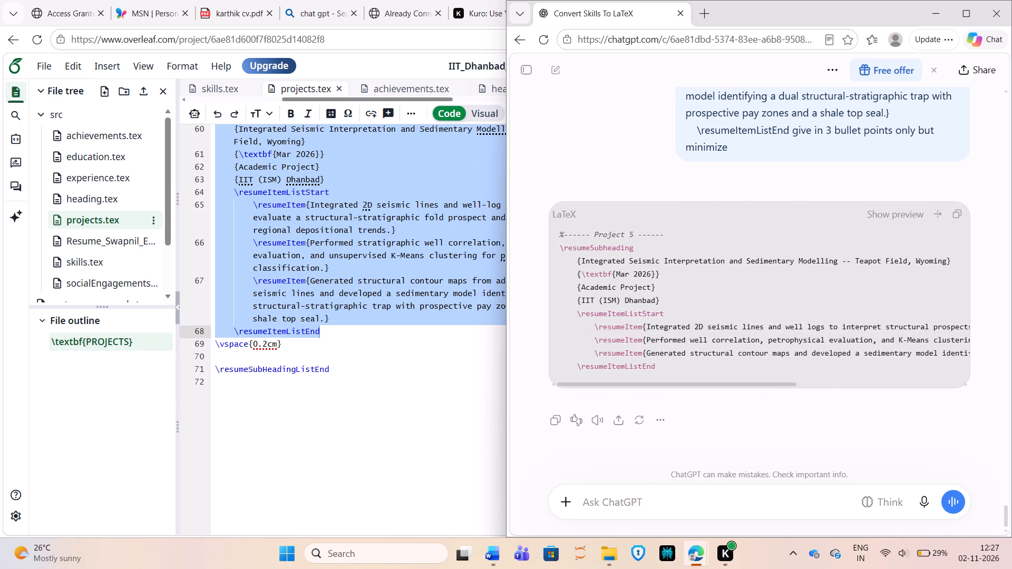
{"action": "left_click", "coordinate": [958, 210]}
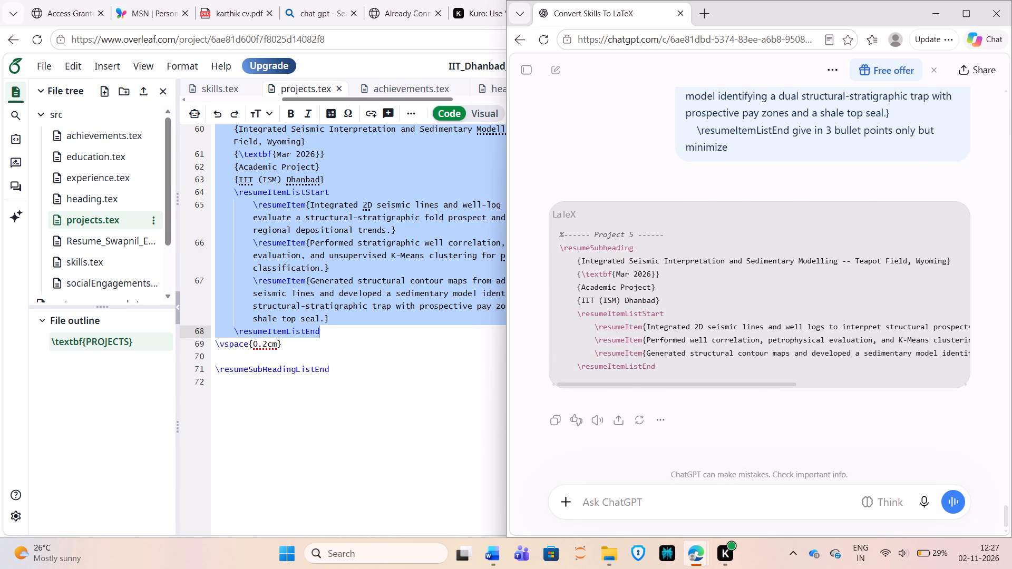
Replace the Project 5 block in projects.tex, from its comment line through \resumeItemListEnd, with the copied shortened version and recompile the resume.
{"action": "left_click", "coordinate": [304, 224]}
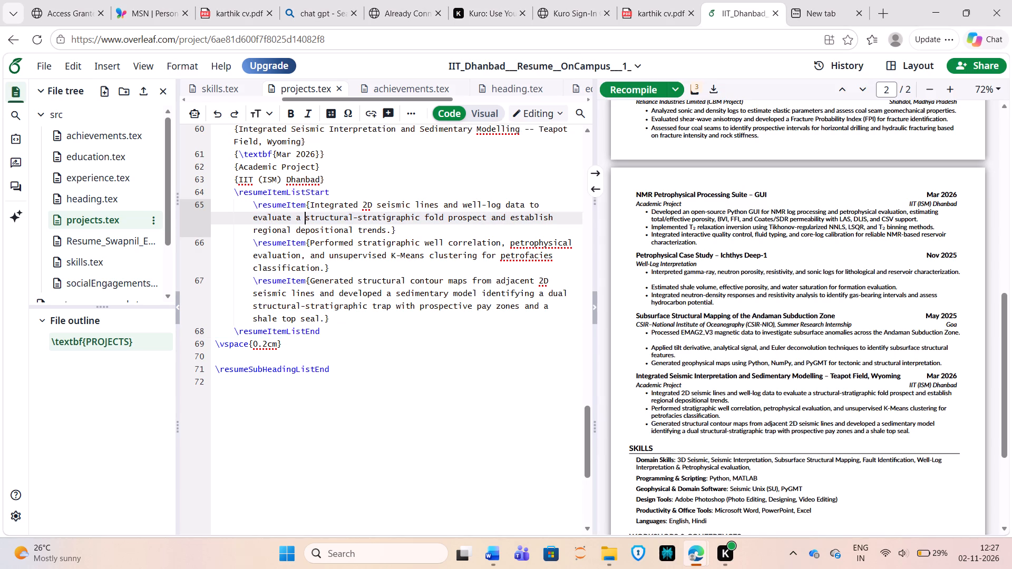
{"action": "left_click_drag", "start_coordinate": [323, 332], "coordinate": [202, 142]}
{"action": "scroll", "coordinate": [202, 142], "scroll_direction": "up", "scroll_amount": 1}
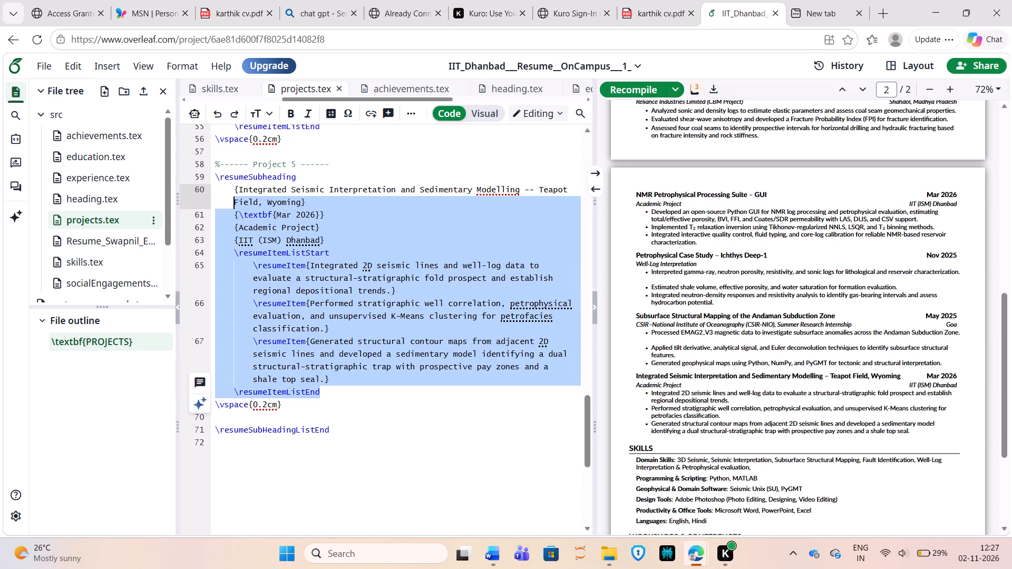
{"action": "scroll", "coordinate": [202, 142], "scroll_direction": "up", "scroll_amount": 1}
{"action": "left_click_drag", "start_coordinate": [213, 155], "coordinate": [221, 174]}
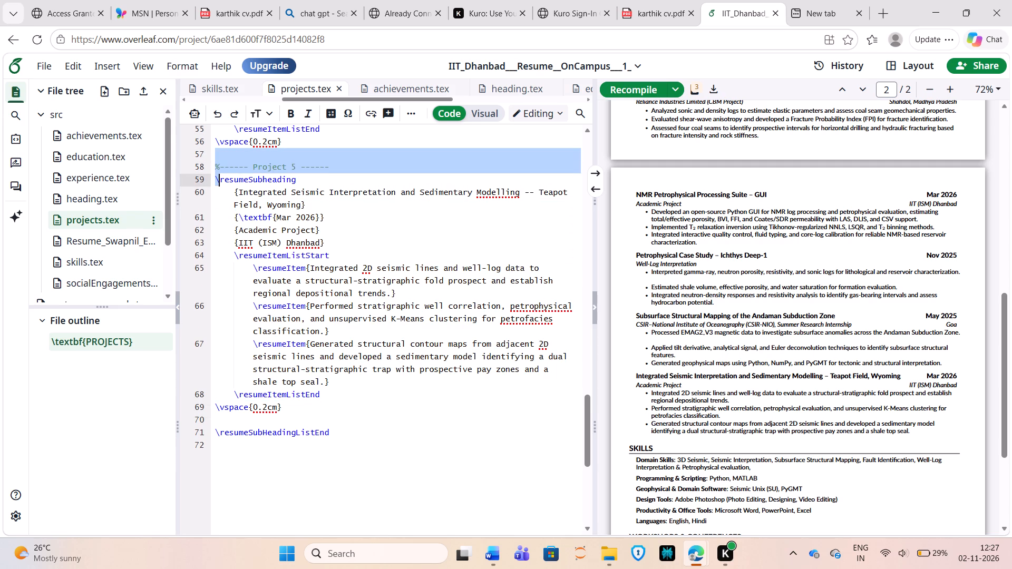
{"action": "left_click", "coordinate": [221, 174]}
{"action": "left_click_drag", "start_coordinate": [215, 165], "coordinate": [312, 392]}
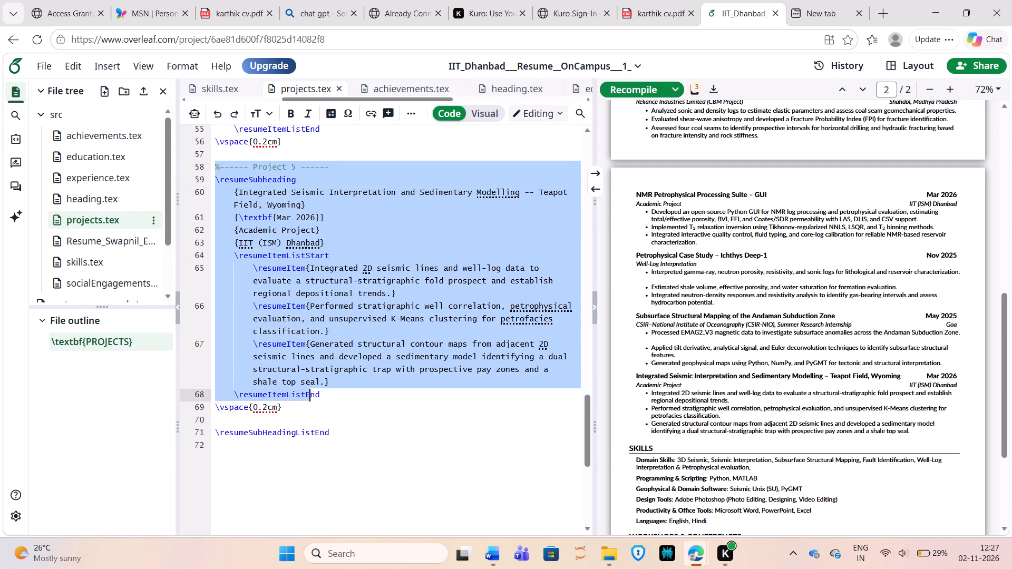
{"action": "left_click_drag", "start_coordinate": [312, 392], "coordinate": [331, 395]}
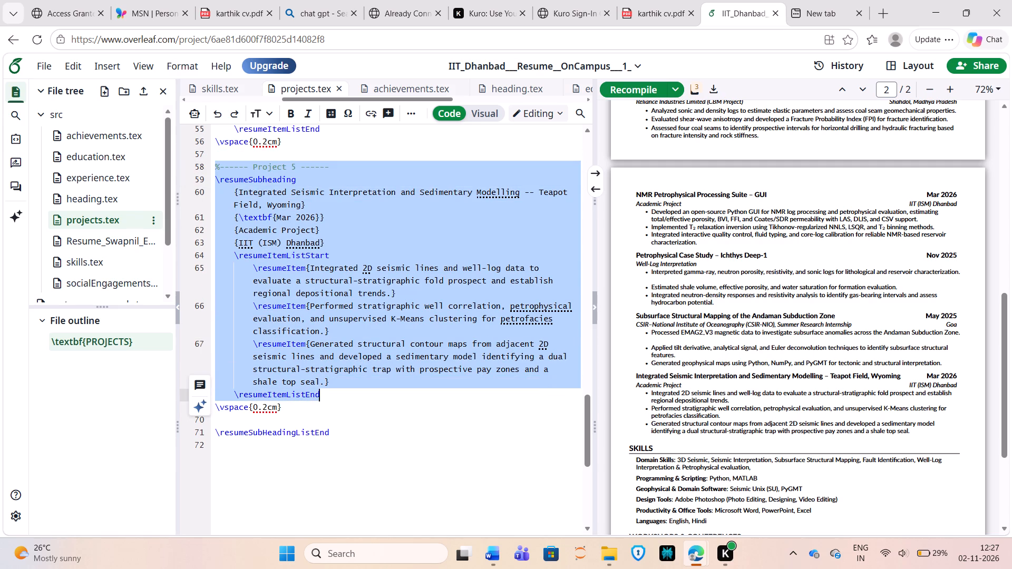
{"action": "key", "text": "ctrl+v"}
{"action": "left_click", "coordinate": [637, 84]}
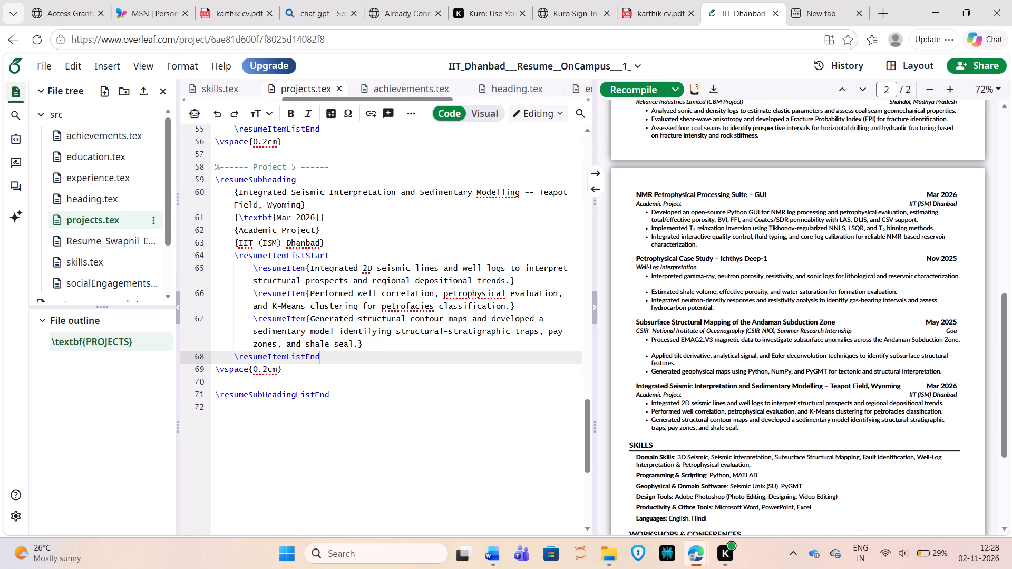
Review page 2 of the compiled resume, checking the shortened Project 5 bullets, the page fit and the spacing between project bullets.
{"action": "scroll", "coordinate": [767, 415], "scroll_direction": "down", "scroll_amount": 2}
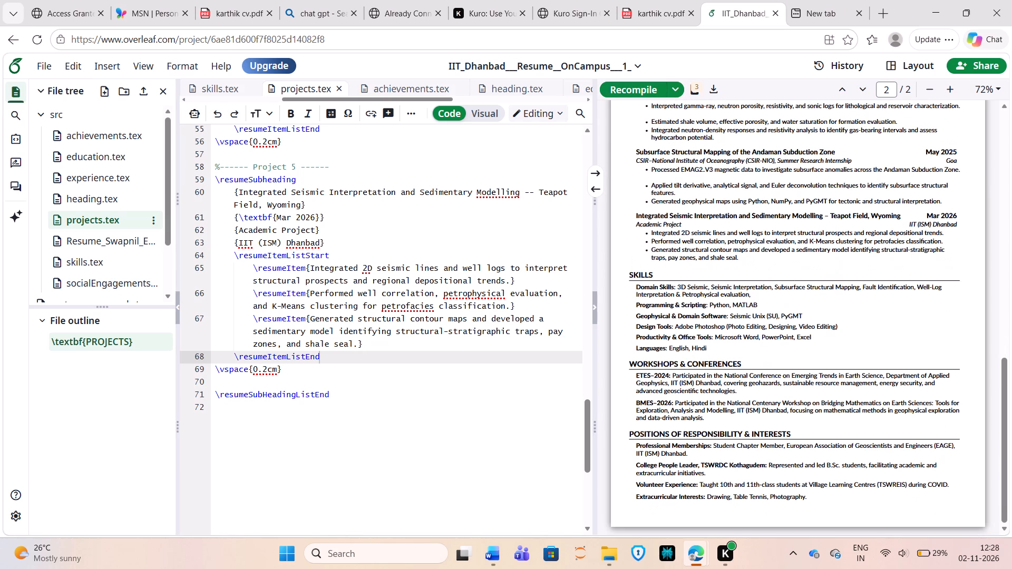
{"action": "scroll", "coordinate": [767, 415], "scroll_direction": "down", "scroll_amount": 1}
{"action": "scroll", "coordinate": [767, 415], "scroll_direction": "up", "scroll_amount": 2}
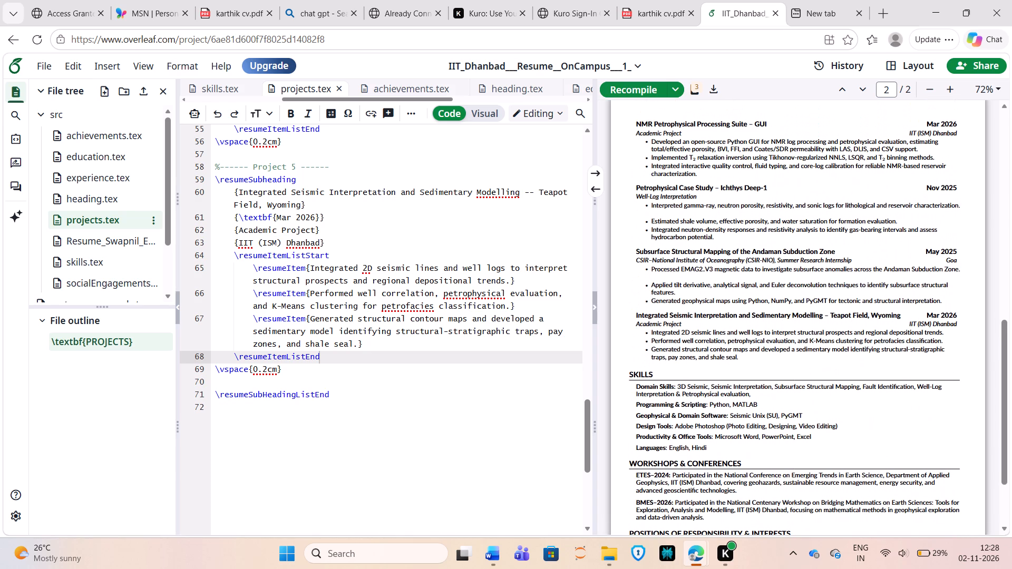
{"action": "right_click", "coordinate": [767, 415]}
{"action": "left_click", "coordinate": [698, 310]}
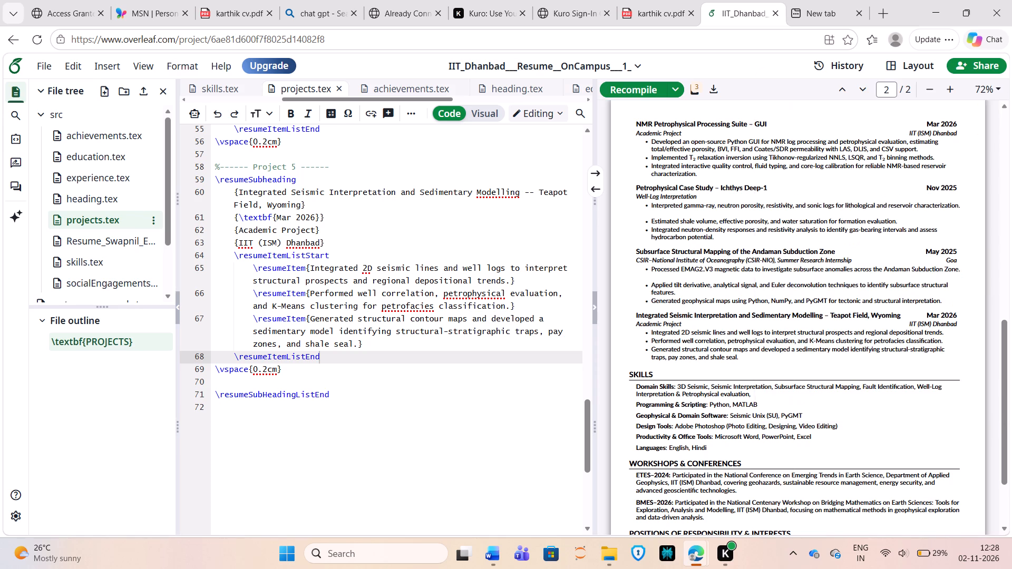
{"action": "scroll", "coordinate": [698, 310], "scroll_direction": "up", "scroll_amount": 1}
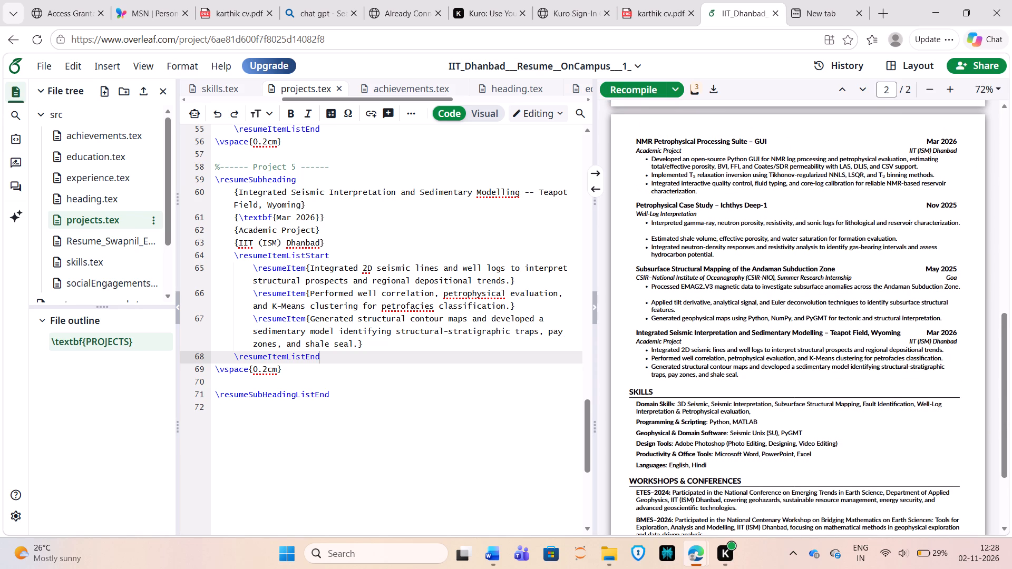
{"action": "left_click", "coordinate": [684, 300]}
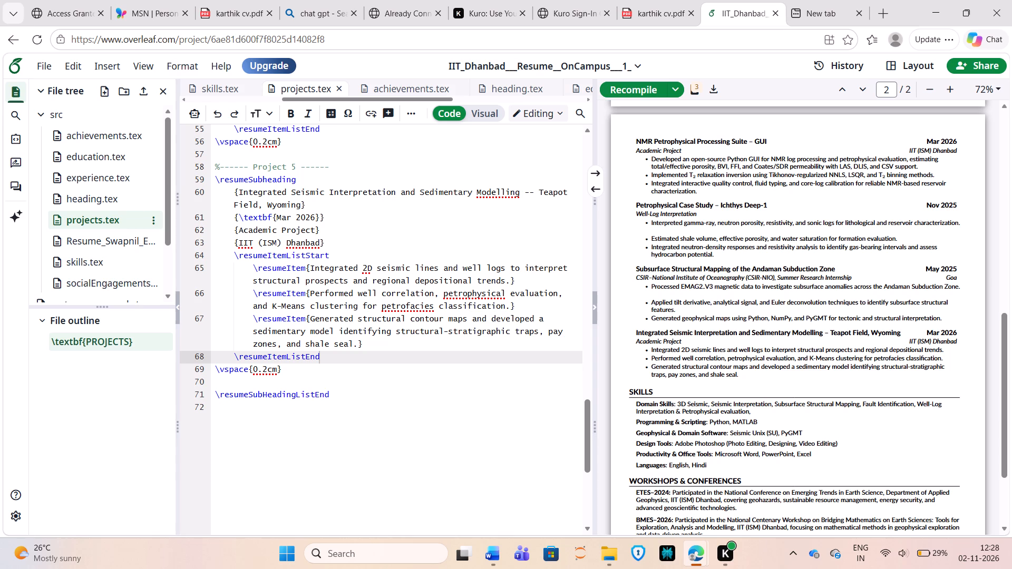
{"action": "left_click", "coordinate": [882, 291]}
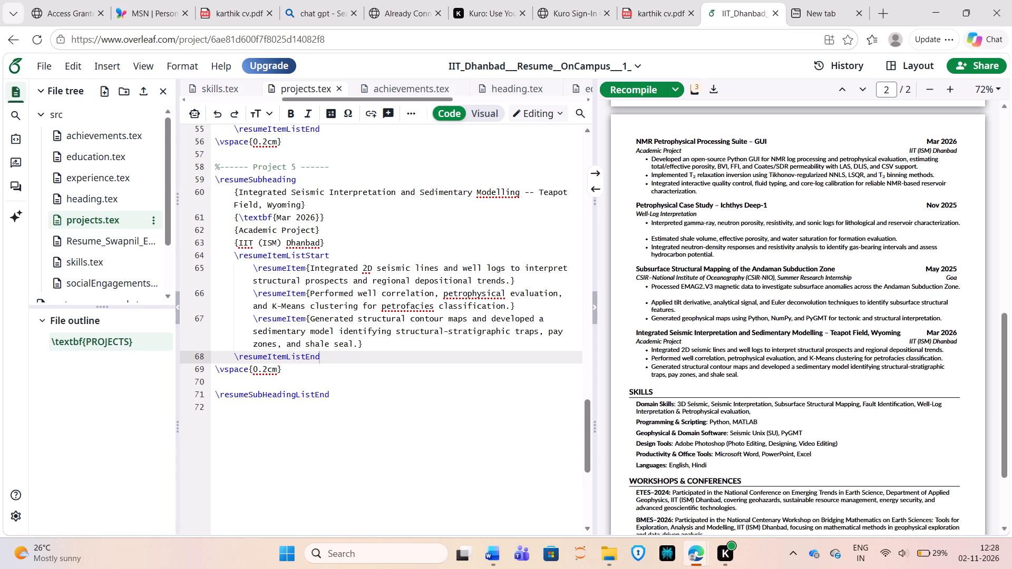
Locate Project 4's first bullet in projects.tex from the compiled preview and delete the full stop after "Andaman Subduction Zone".
{"action": "double_click", "coordinate": [877, 285]}
{"action": "double_click", "coordinate": [708, 283]}
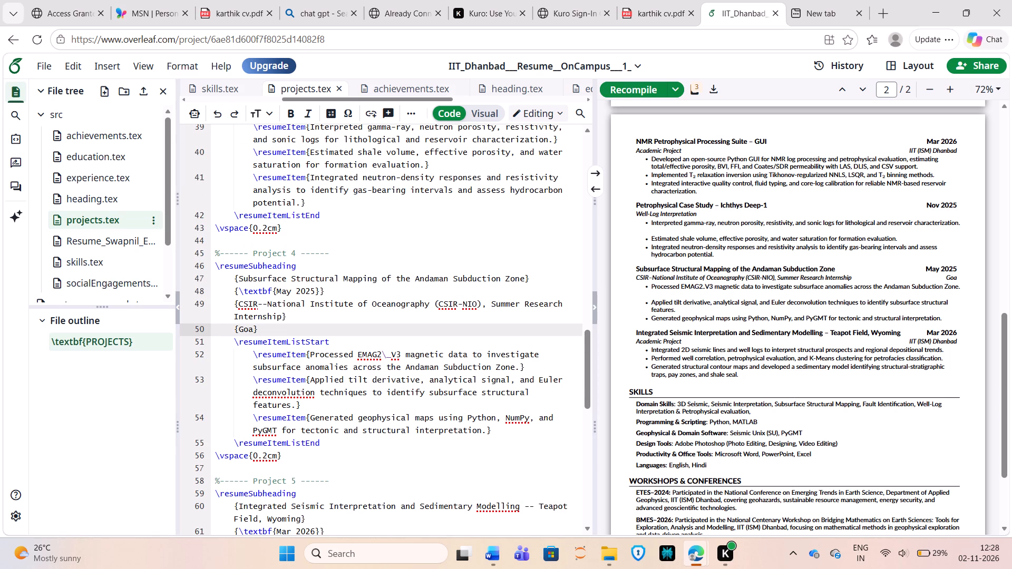
{"action": "left_click", "coordinate": [296, 404]}
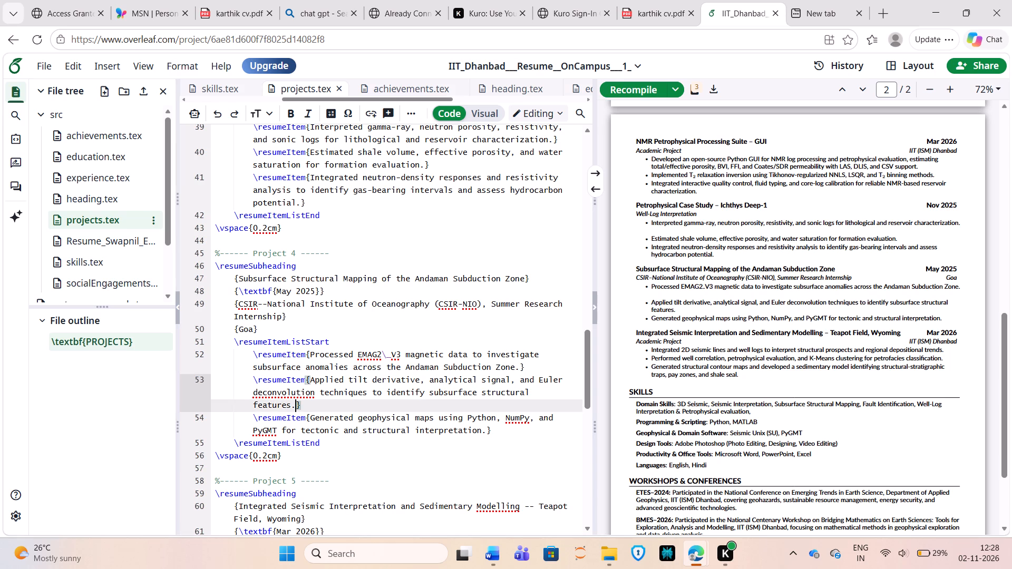
{"action": "left_click", "coordinate": [521, 366]}
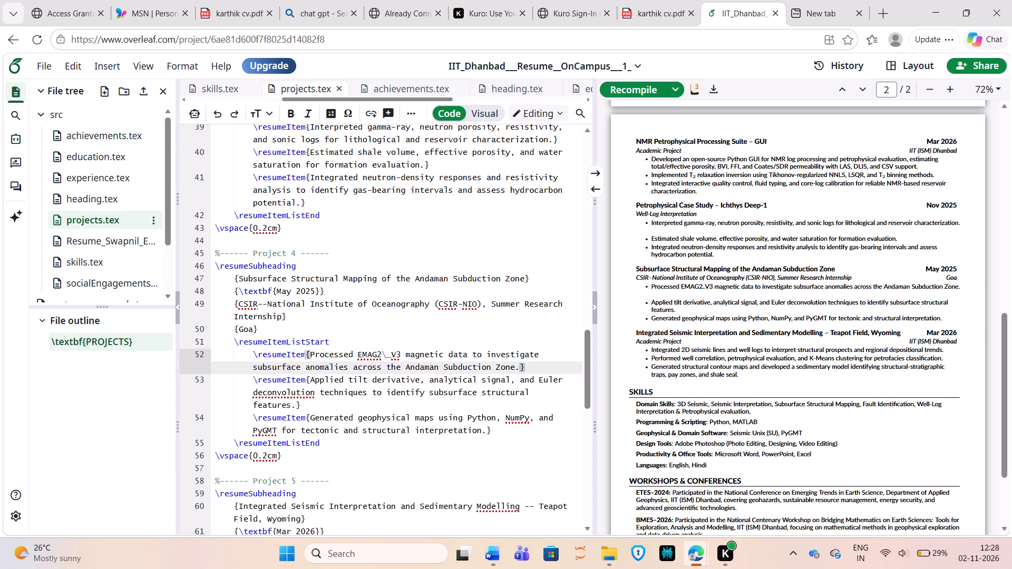
{"action": "key", "text": "BackSpace"}
Recompile the resume with the edited first bullet of the Andaman Subduction Zone project.
{"action": "left_click", "coordinate": [646, 92]}
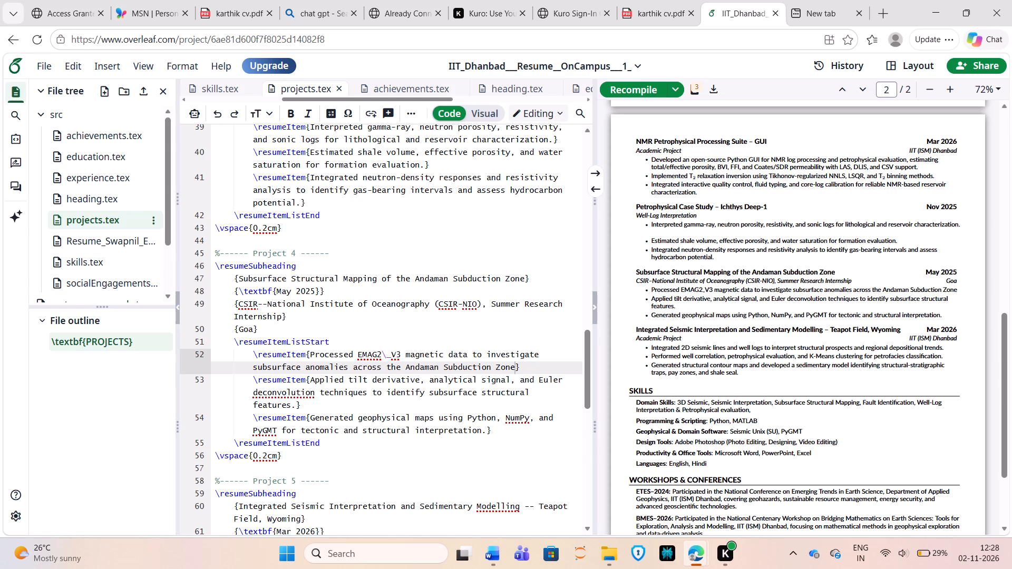
Locate the first bullet of the Ichthys Deep-1 case study, ending in "reservoir characterization.", in the LaTeX source from the compiled preview.
{"action": "left_click_drag", "start_coordinate": [832, 322], "coordinate": [925, 231]}
{"action": "left_click_drag", "start_coordinate": [925, 231], "coordinate": [709, 271]}
{"action": "left_click", "coordinate": [709, 278]}
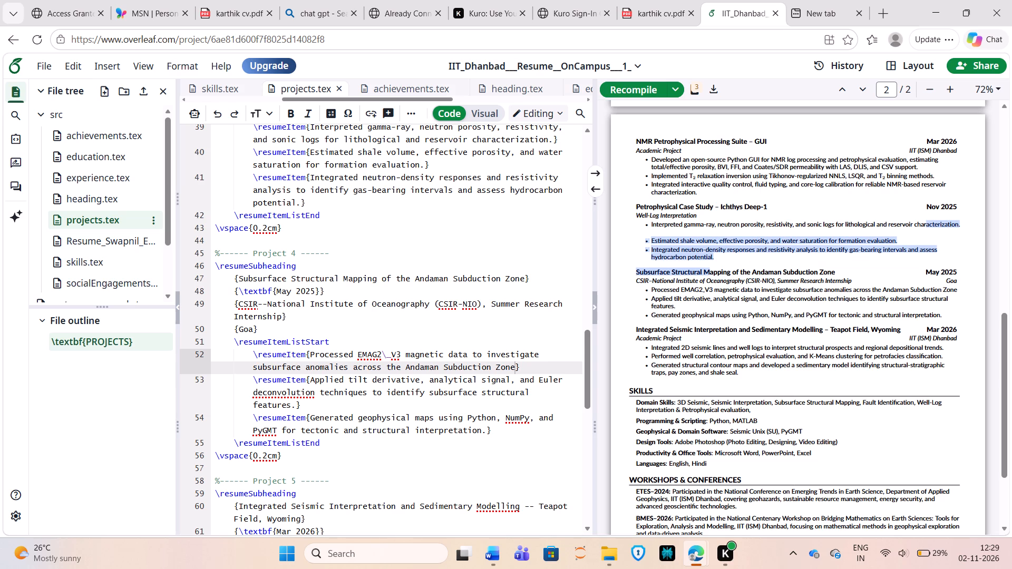
{"action": "double_click", "coordinate": [953, 224]}
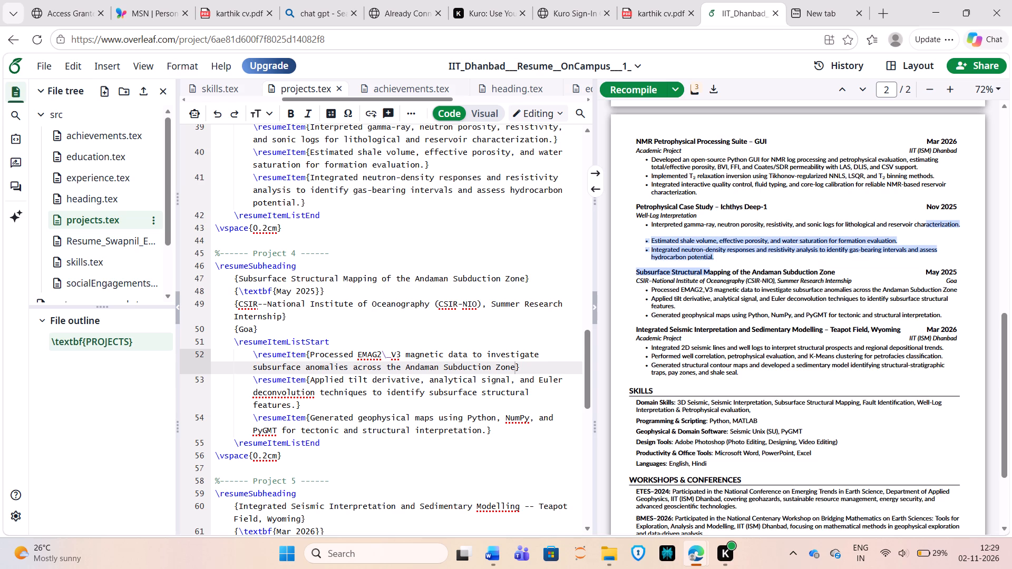
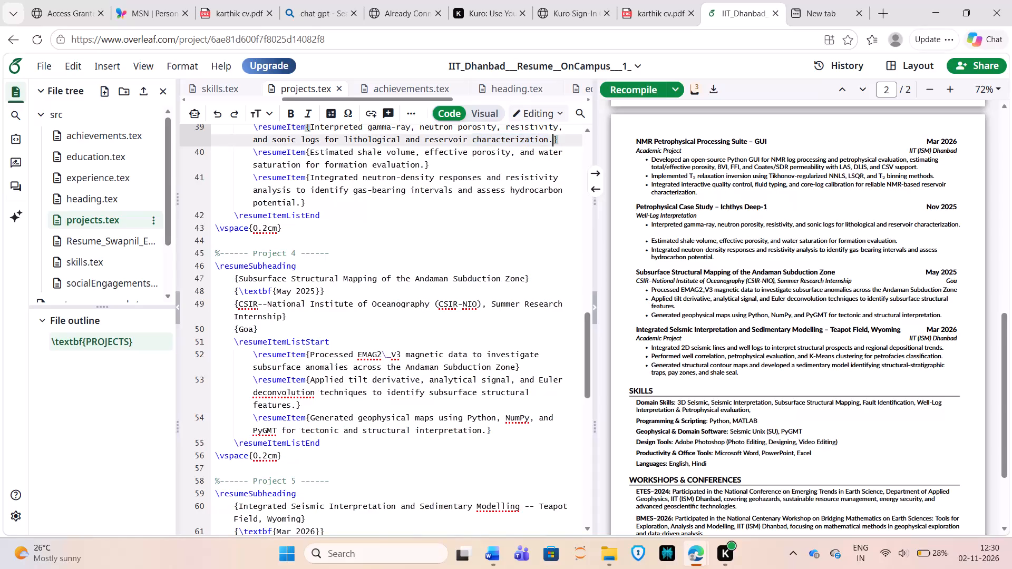
Delete the full stop after "reservoir characterization" in Project 3's first bullet in projects.tex and recompile the resume.
{"action": "key", "text": "BackSpace"}
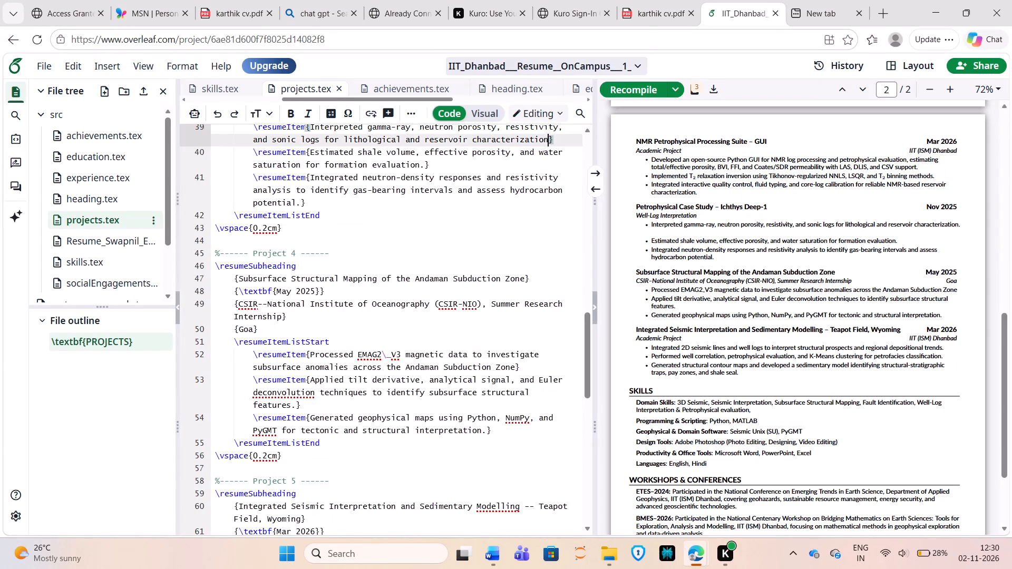
{"action": "left_click", "coordinate": [623, 85]}
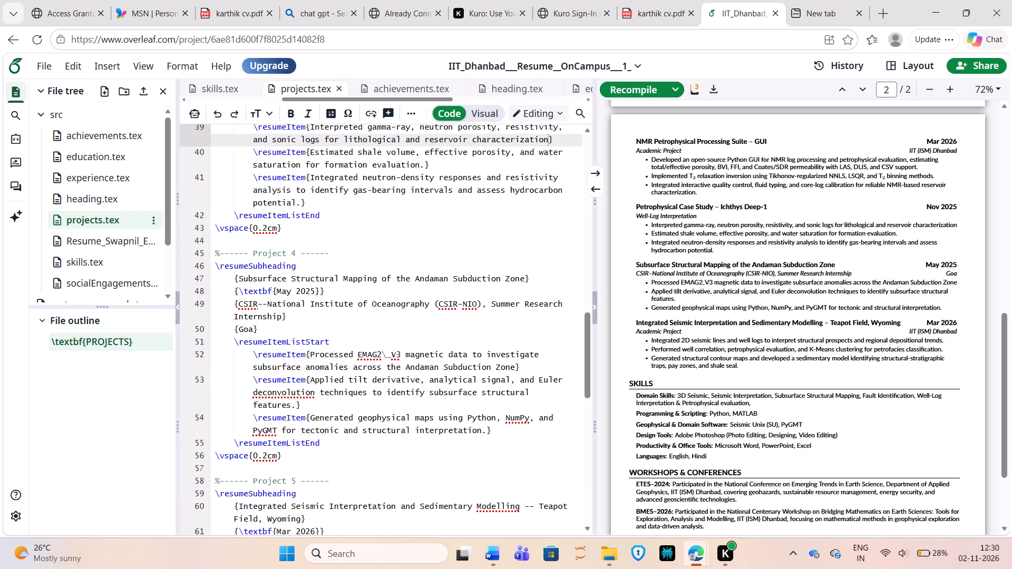
Review both pages of the compiled resume, checking the bullet spacing in the projects and the sections that follow them.
{"action": "scroll", "coordinate": [798, 246], "scroll_direction": "up", "scroll_amount": 2}
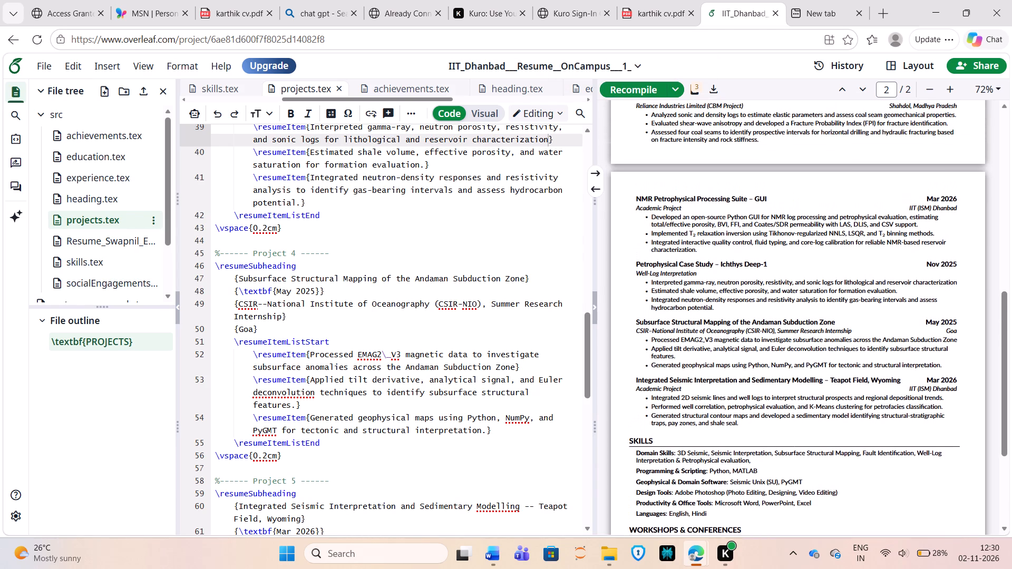
{"action": "scroll", "coordinate": [800, 249], "scroll_direction": "up", "scroll_amount": 3}
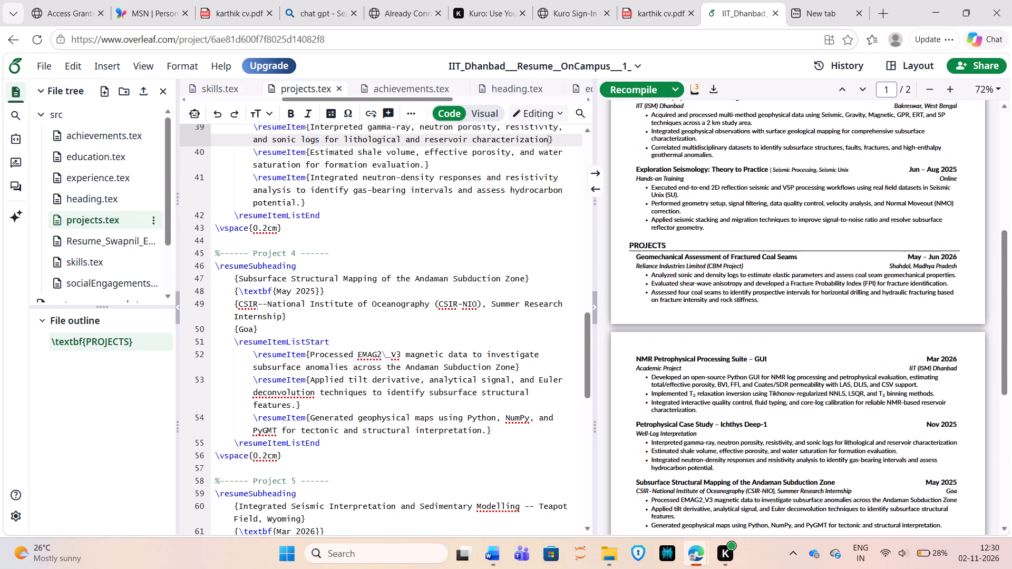
{"action": "scroll", "coordinate": [800, 249], "scroll_direction": "up", "scroll_amount": 1}
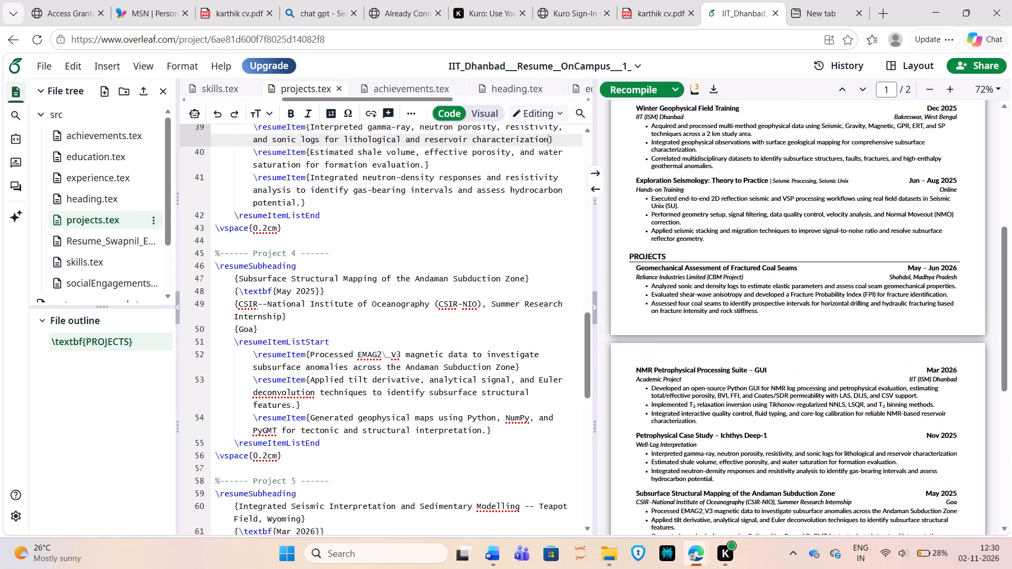
{"action": "scroll", "coordinate": [800, 249], "scroll_direction": "up", "scroll_amount": 1}
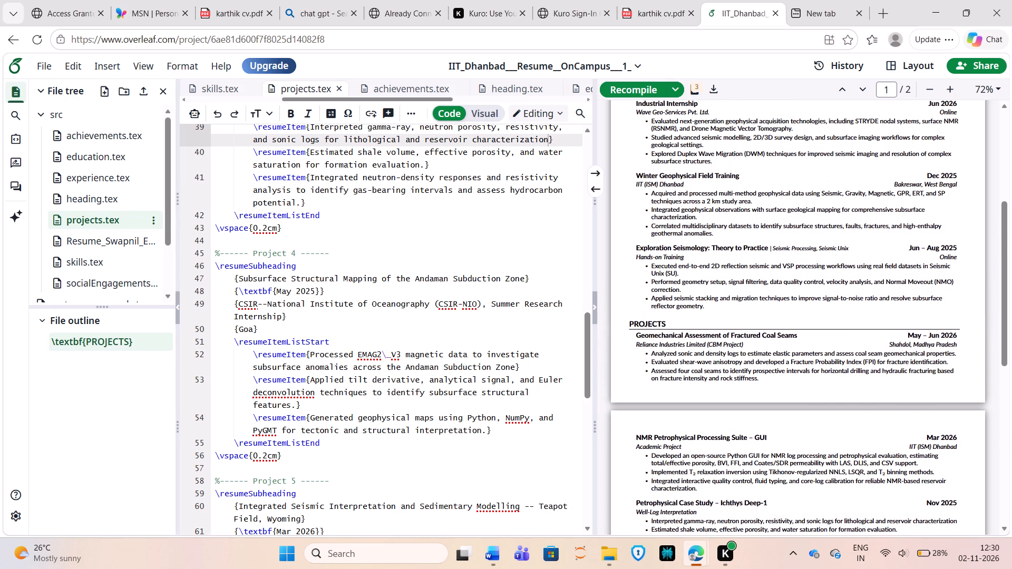
{"action": "scroll", "coordinate": [800, 249], "scroll_direction": "up", "scroll_amount": 1}
{"action": "scroll", "coordinate": [800, 249], "scroll_direction": "down", "scroll_amount": 3}
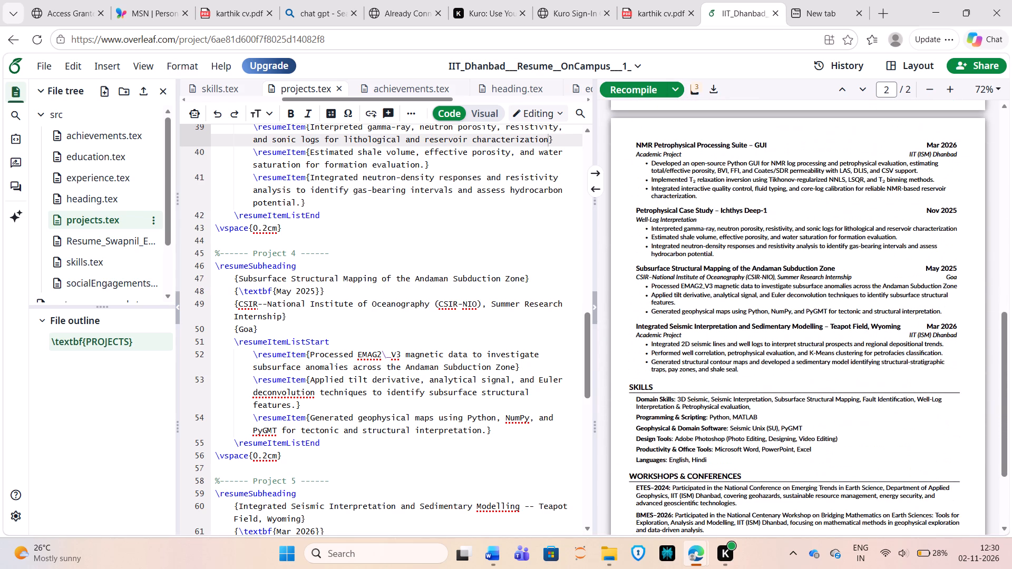
{"action": "scroll", "coordinate": [800, 249], "scroll_direction": "down", "scroll_amount": 1}
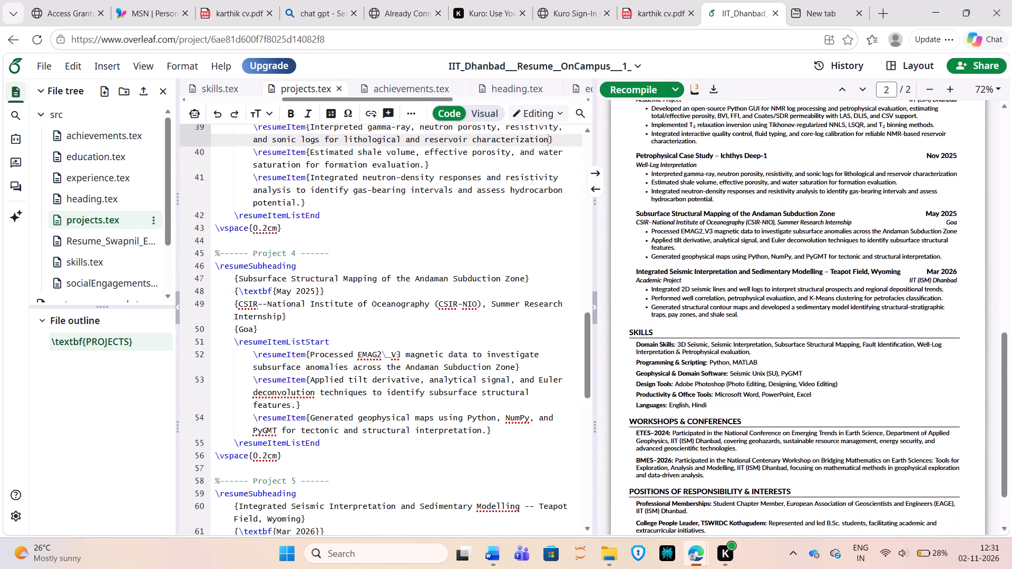
{"action": "scroll", "coordinate": [800, 249], "scroll_direction": "down", "scroll_amount": 3}
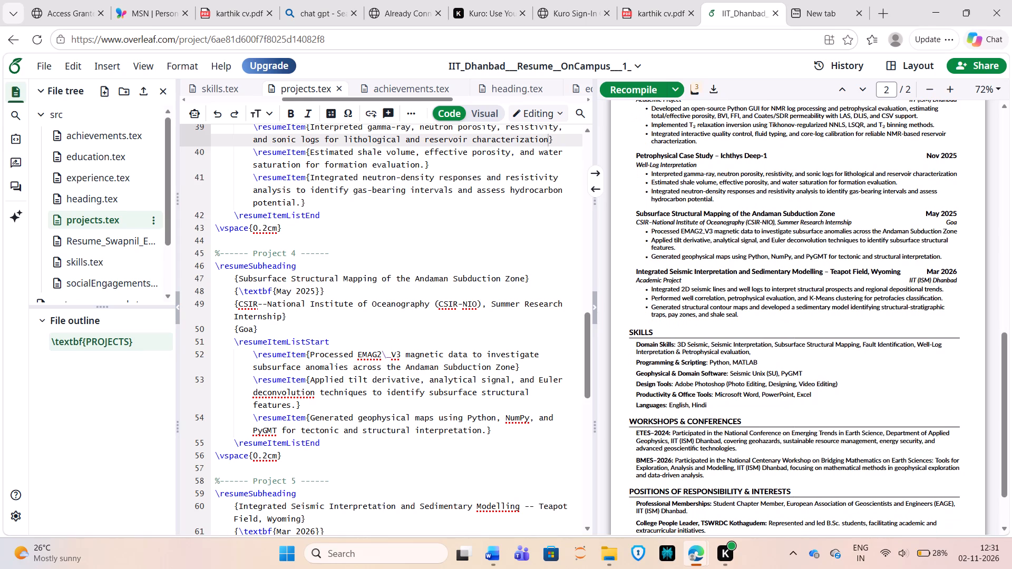
{"action": "scroll", "coordinate": [800, 249], "scroll_direction": "down", "scroll_amount": 1}
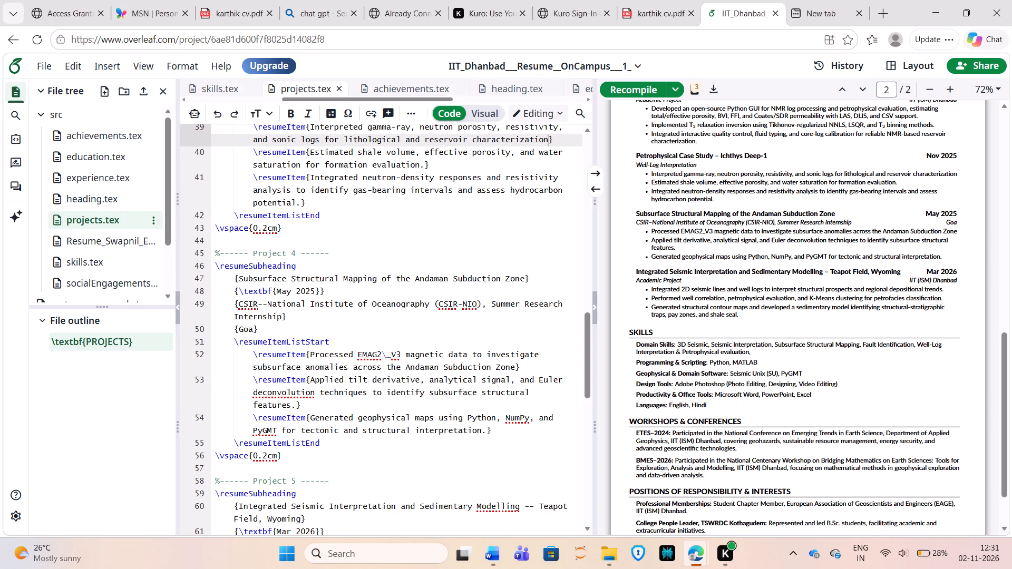
{"action": "scroll", "coordinate": [951, 301], "scroll_direction": "up", "scroll_amount": 1}
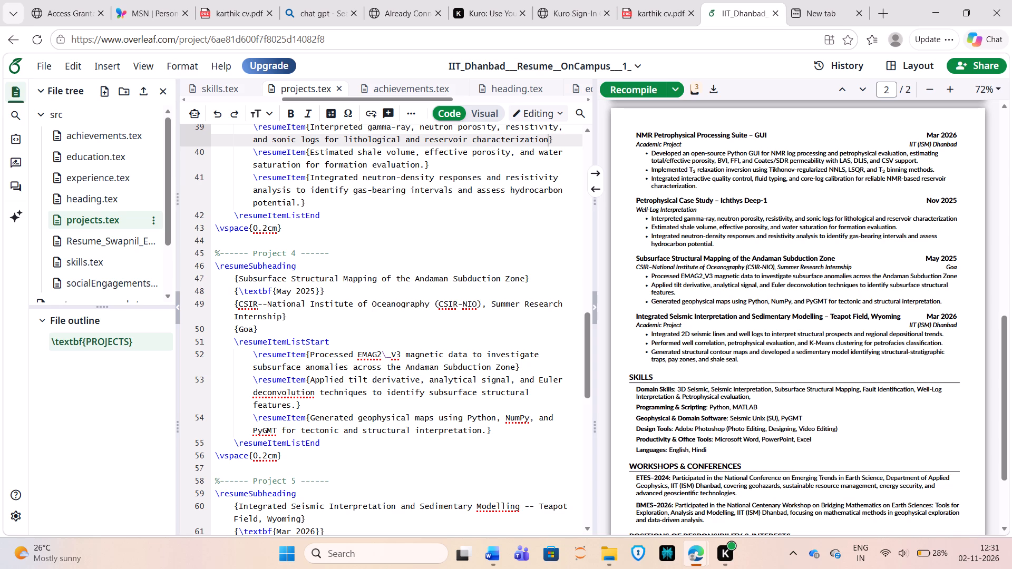
Examine the Skills, Certification & Achievements and Social Engagements sections of the reference CV PDF for comparison, and return to the Overleaf resume.
{"action": "left_click", "coordinate": [638, 6]}
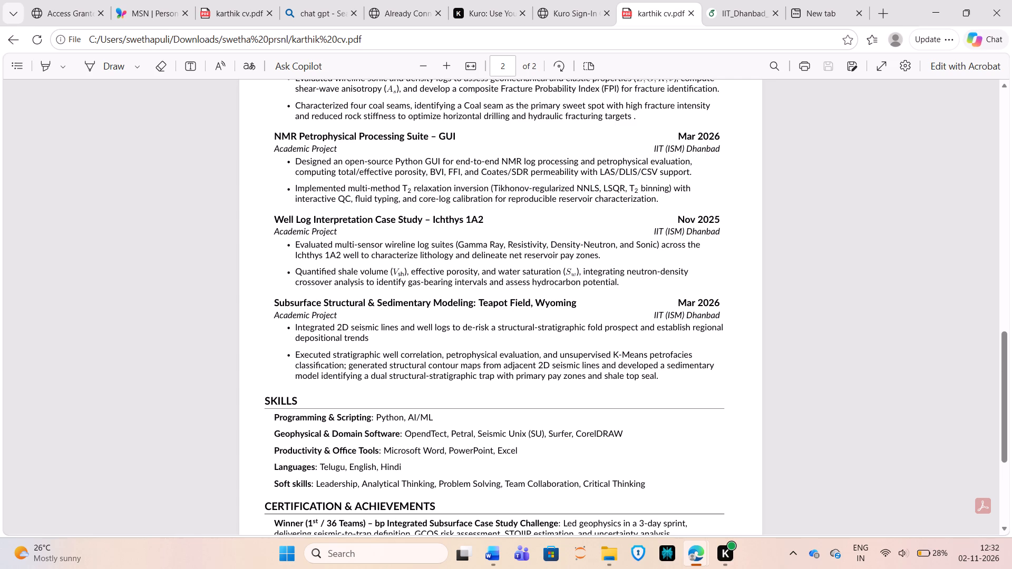
{"action": "scroll", "coordinate": [643, 313], "scroll_direction": "down", "scroll_amount": 1}
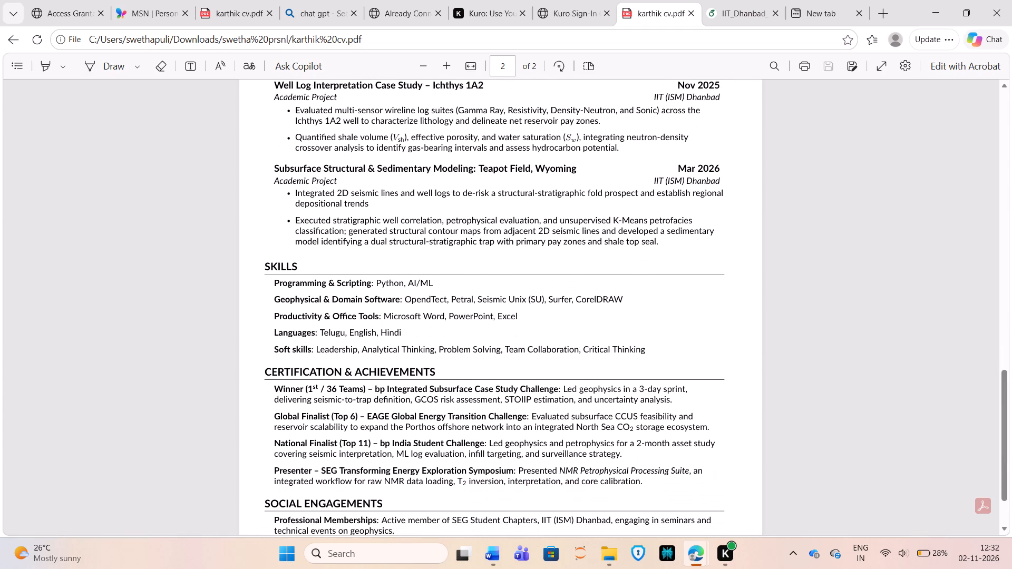
{"action": "scroll", "coordinate": [643, 313], "scroll_direction": "down", "scroll_amount": 2}
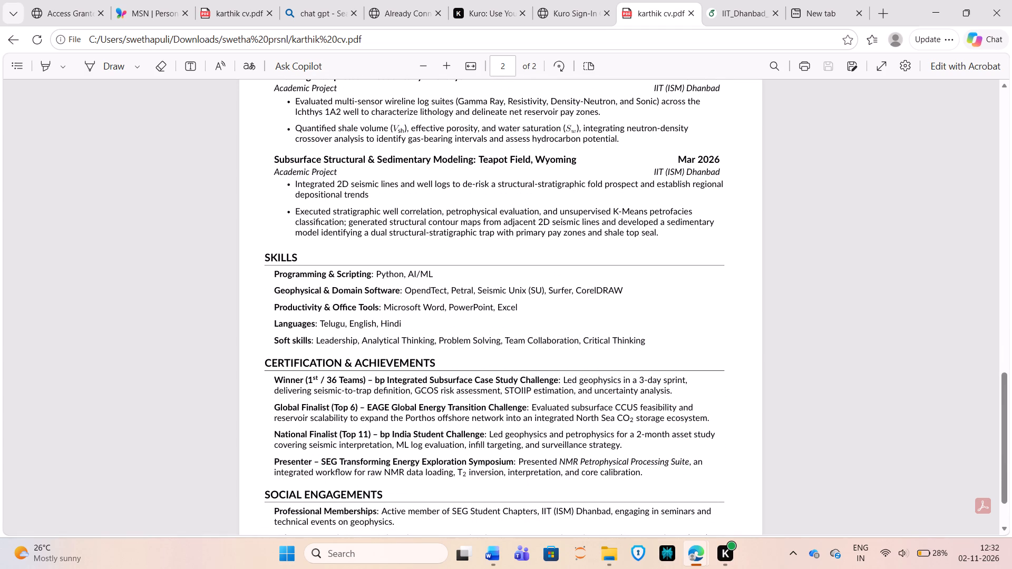
{"action": "scroll", "coordinate": [643, 313], "scroll_direction": "down", "scroll_amount": 1}
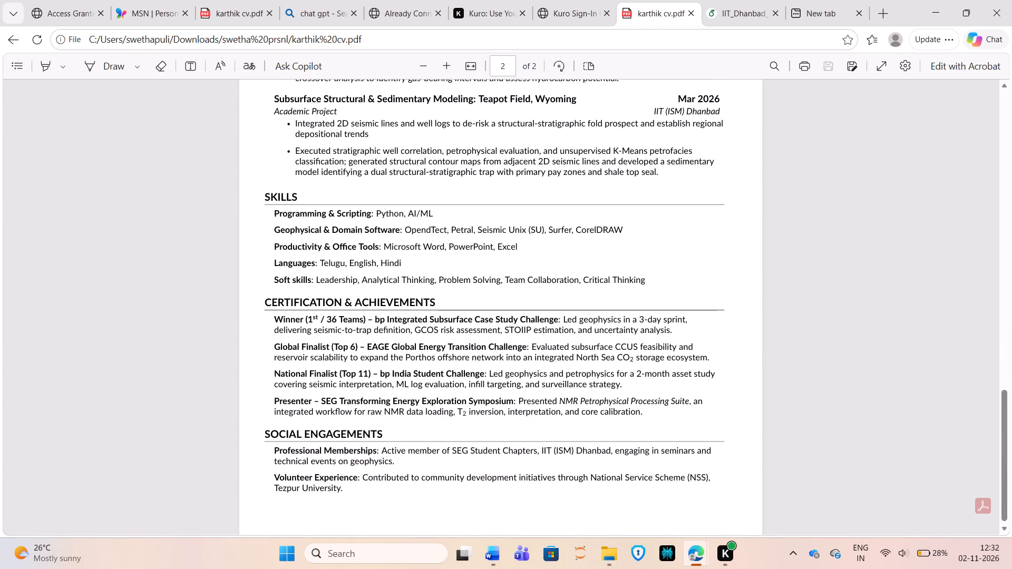
{"action": "left_click", "coordinate": [722, 11]}
{"action": "scroll", "coordinate": [740, 214], "scroll_direction": "left", "scroll_amount": 1}
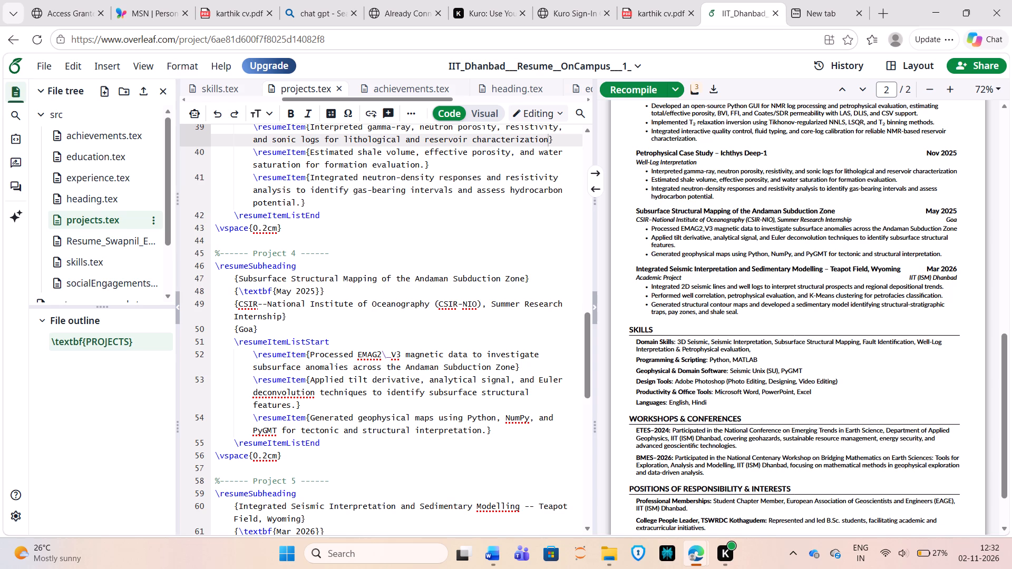
Open the Domain Skills entry in skills.tex from the compiled preview and recheck the project entries against it.
{"action": "double_click", "coordinate": [749, 349]}
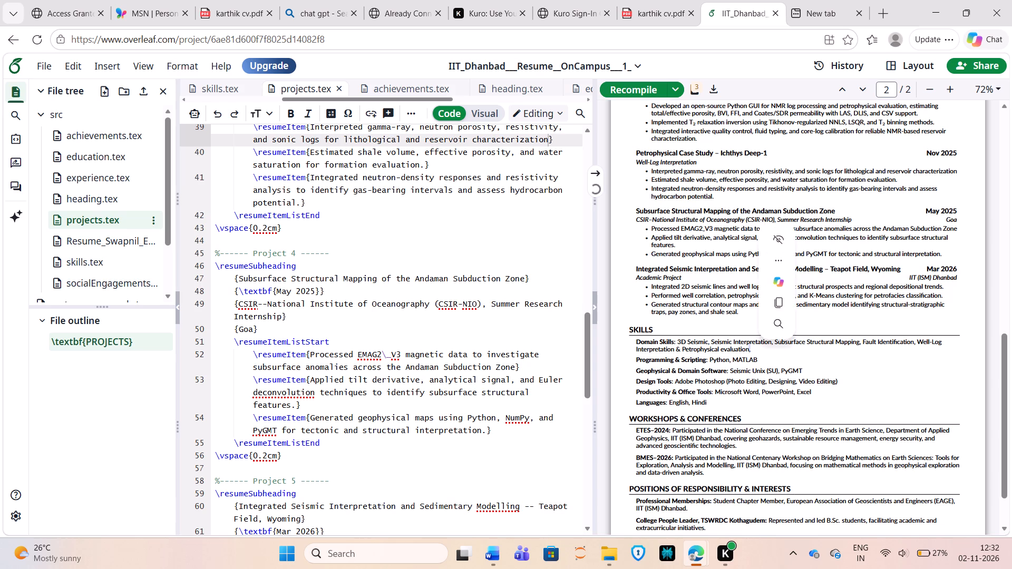
{"action": "left_click", "coordinate": [774, 356]}
{"action": "scroll", "coordinate": [788, 248], "scroll_direction": "up", "scroll_amount": 1}
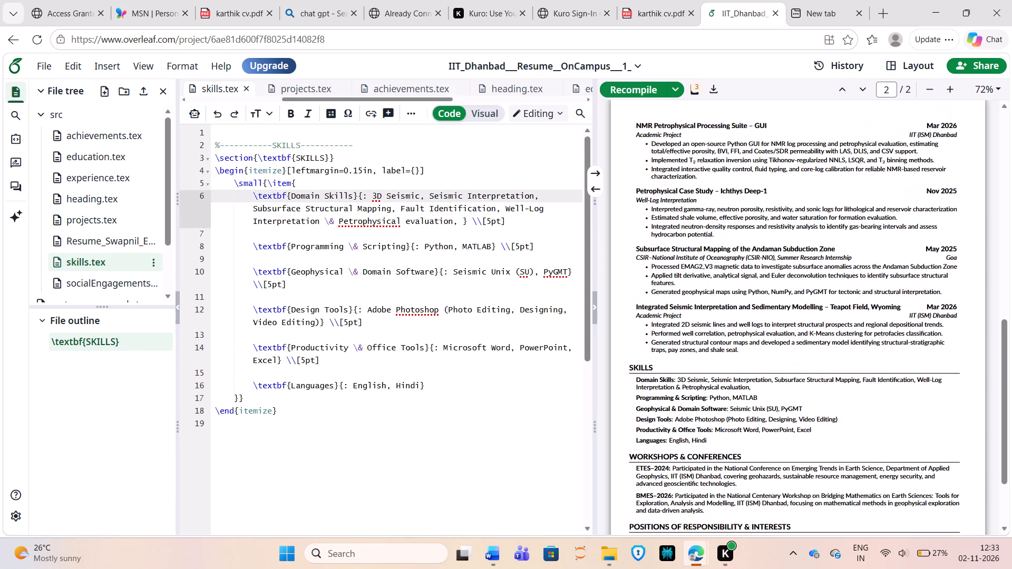
{"action": "scroll", "coordinate": [788, 248], "scroll_direction": "up", "scroll_amount": 1}
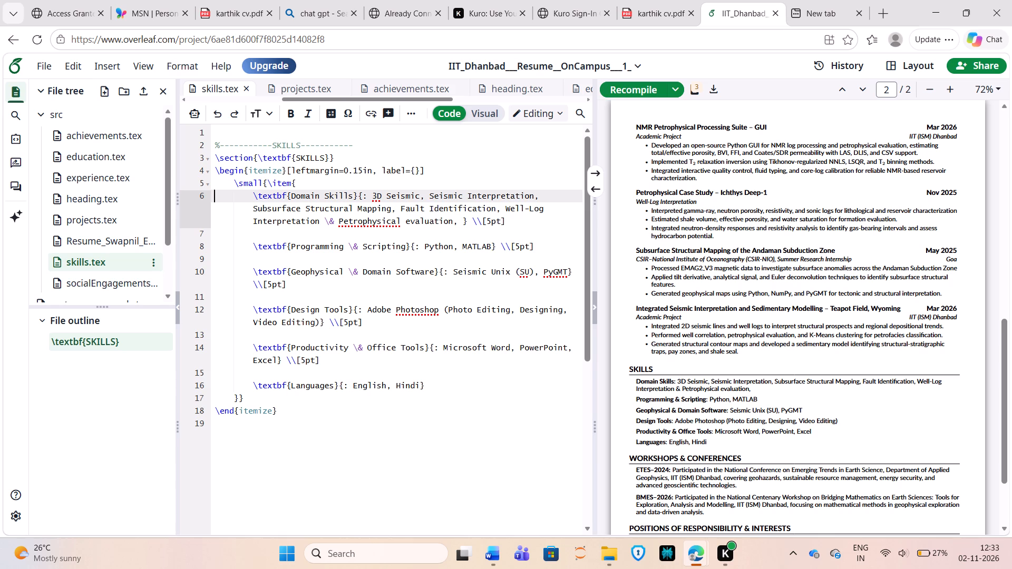
{"action": "scroll", "coordinate": [774, 237], "scroll_direction": "up", "scroll_amount": 1}
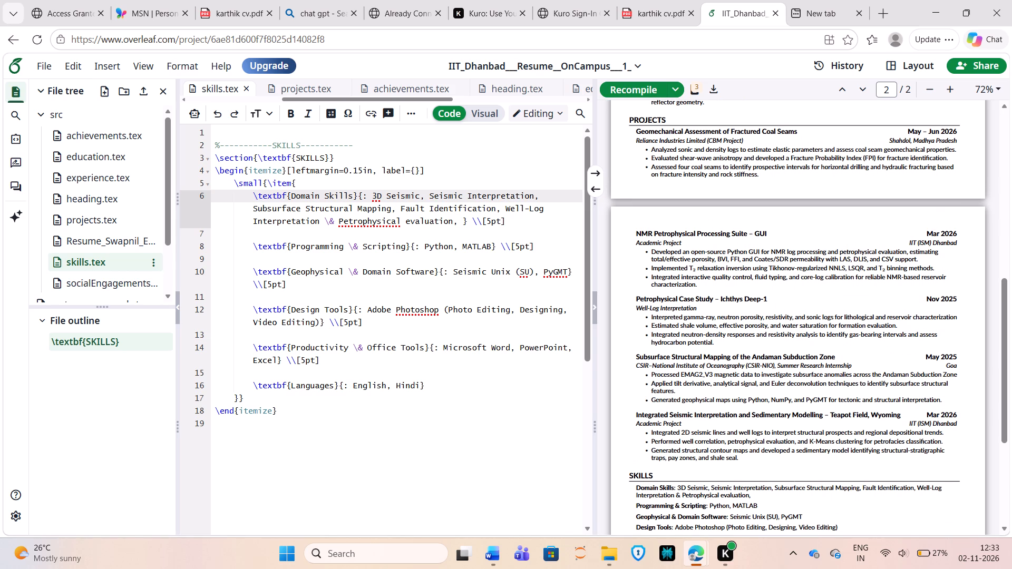
{"action": "scroll", "coordinate": [760, 384], "scroll_direction": "down", "scroll_amount": 1}
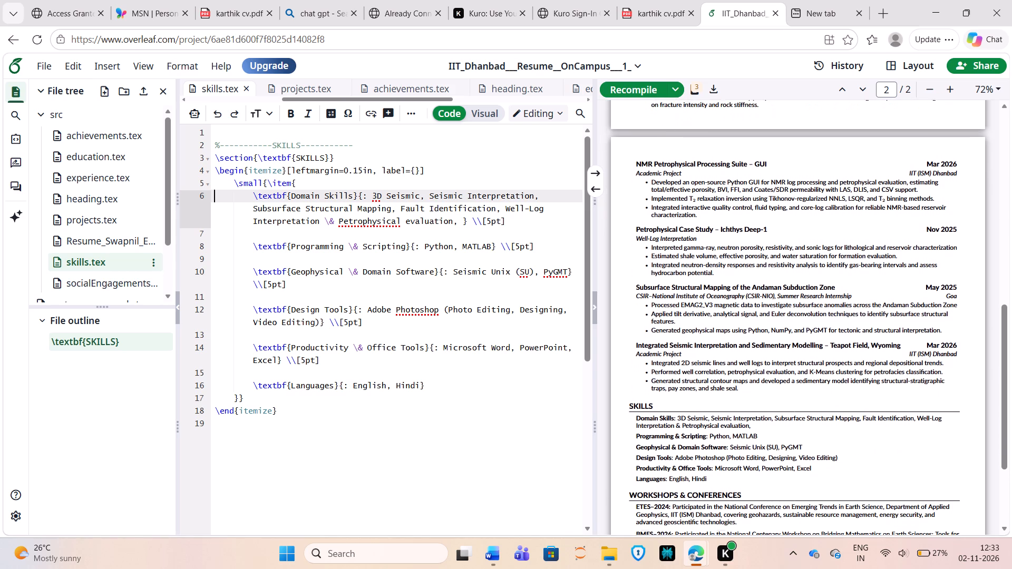
{"action": "scroll", "coordinate": [760, 384], "scroll_direction": "down", "scroll_amount": 1}
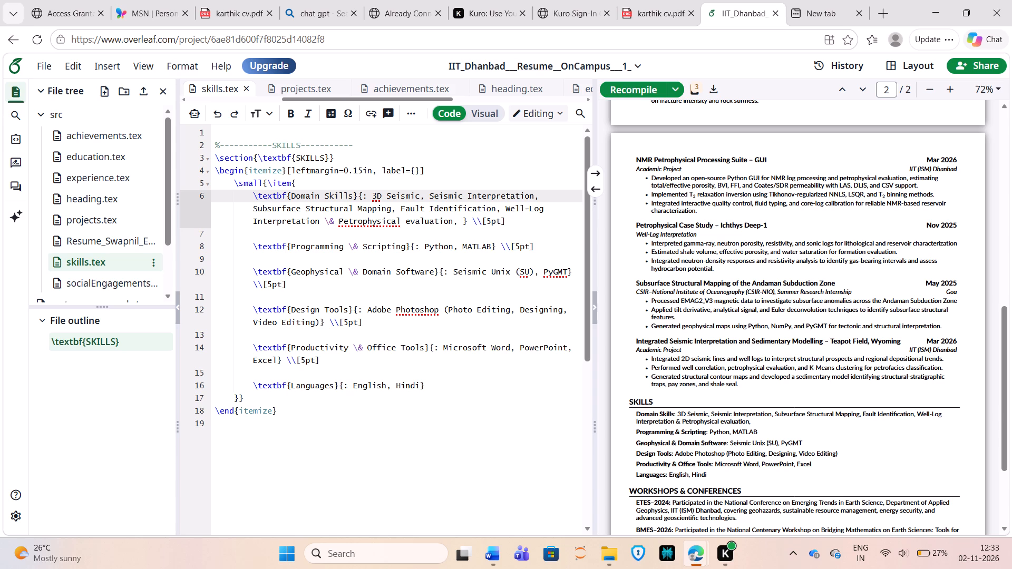
Add "Gravity and magnetic data interpretation" after "Petrophysical evaluation," in the Domain Skills entry of skills.tex and recompile the resume.
{"action": "left_click", "coordinate": [748, 421]}
{"action": "left_click", "coordinate": [755, 417]}
{"action": "double_click", "coordinate": [737, 425]}
{"action": "double_click", "coordinate": [737, 420]}
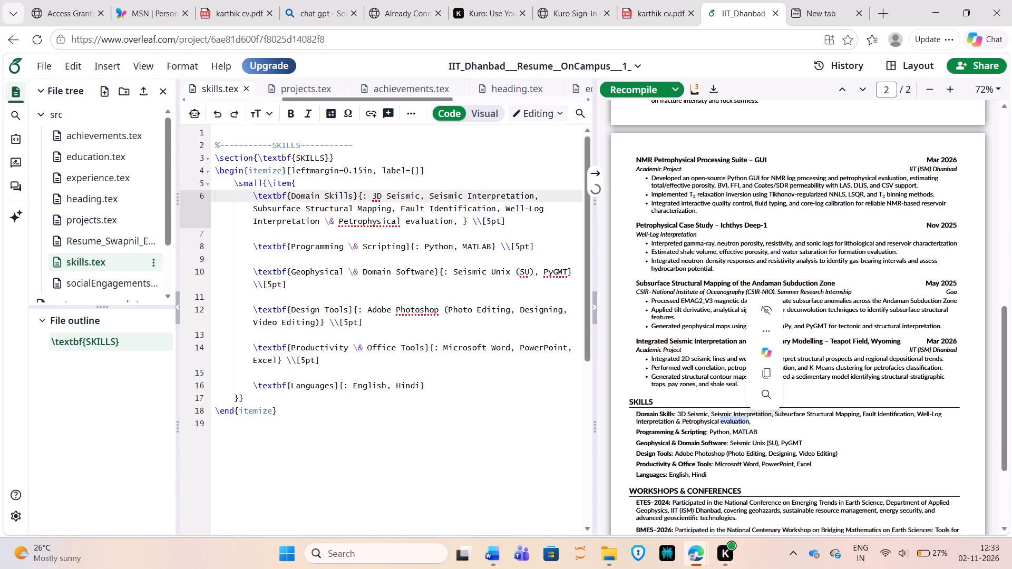
{"action": "left_click", "coordinate": [458, 220]}
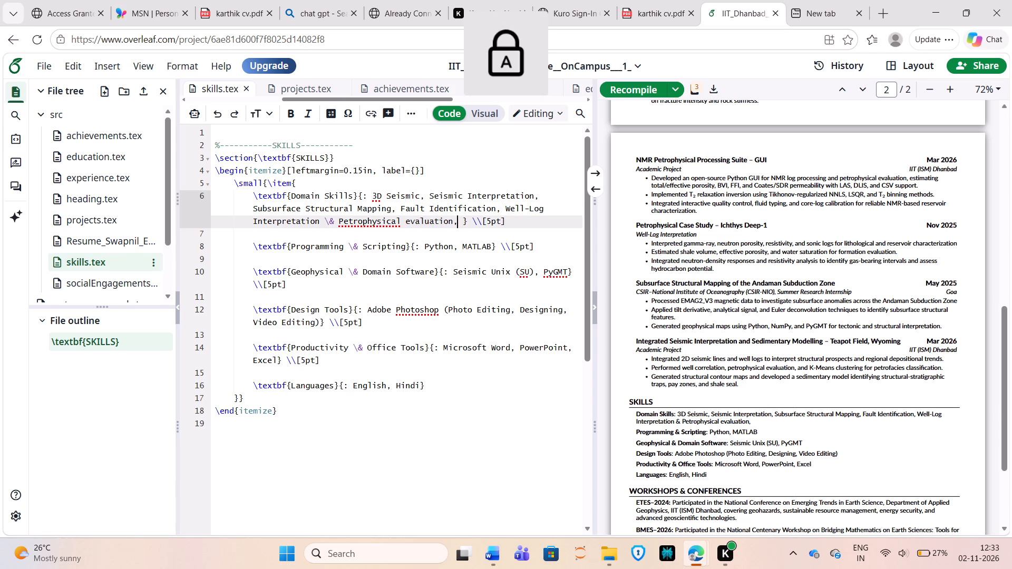
{"action": "type", "text": "rv"}
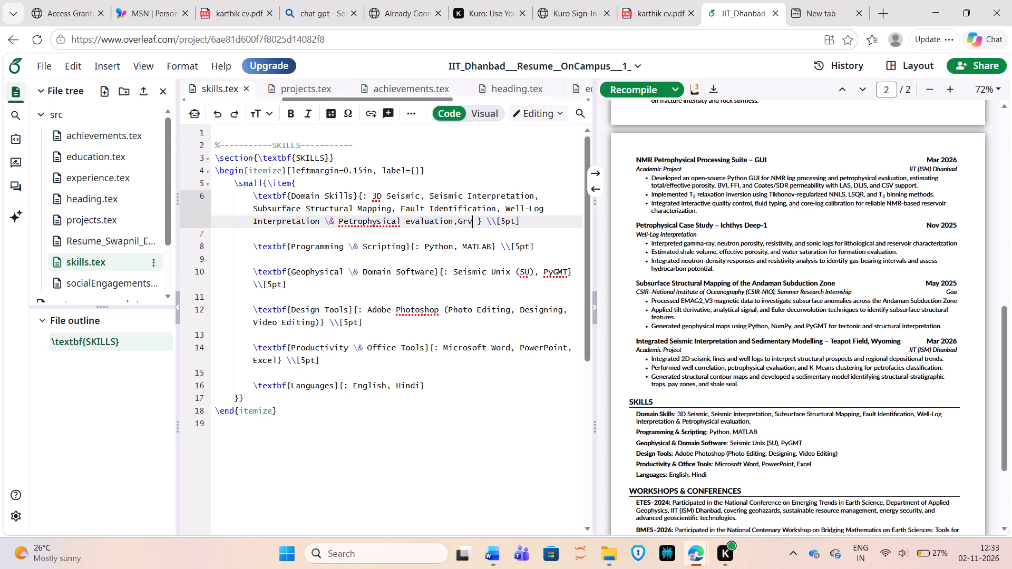
{"action": "key", "text": "BackSpace"}
{"action": "type", "text": "avity"}
{"action": "key", "text": "space"}
{"action": "type", "text": "and magne"}
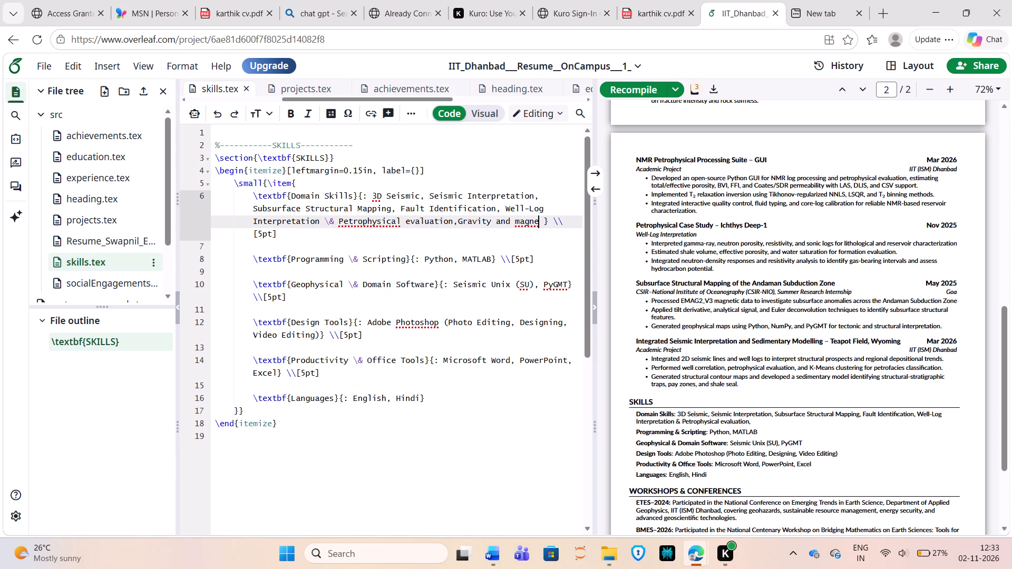
{"action": "key", "text": "y"}
{"action": "key", "text": "BackSpace"}
{"action": "type", "text": "tic"}
{"action": "key", "text": "BackSpace"}
{"action": "key", "text": "BackSpace"}
{"action": "key", "text": "space"}
{"action": "type", "text": "day"}
{"action": "key", "text": "BackSpace"}
{"action": "type", "text": "ta interpretation"}
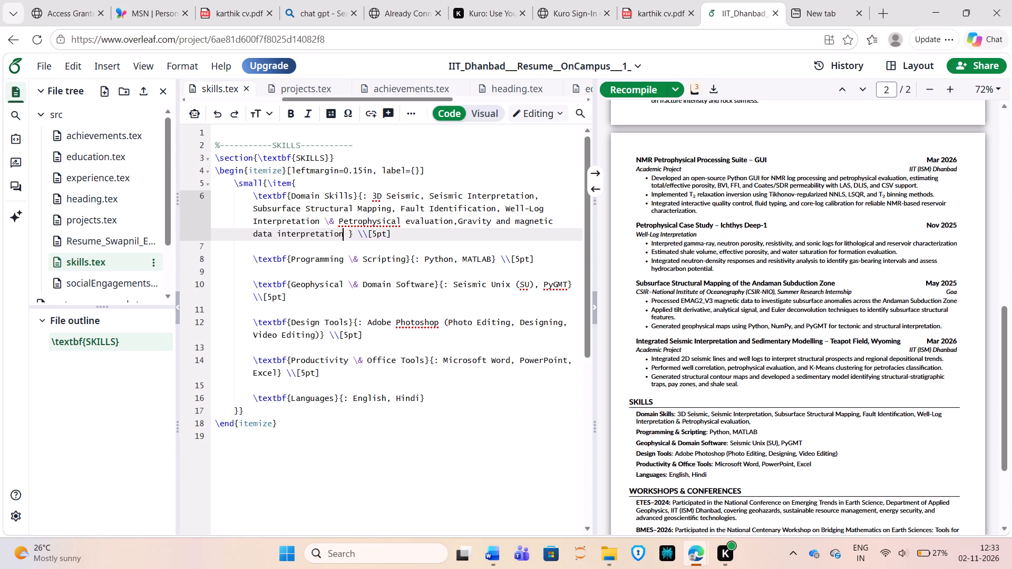
{"action": "key", "text": "space"}
{"action": "key", "text": "BackSpace"}
{"action": "left_click", "coordinate": [635, 80]}
{"action": "left_click", "coordinate": [632, 85]}
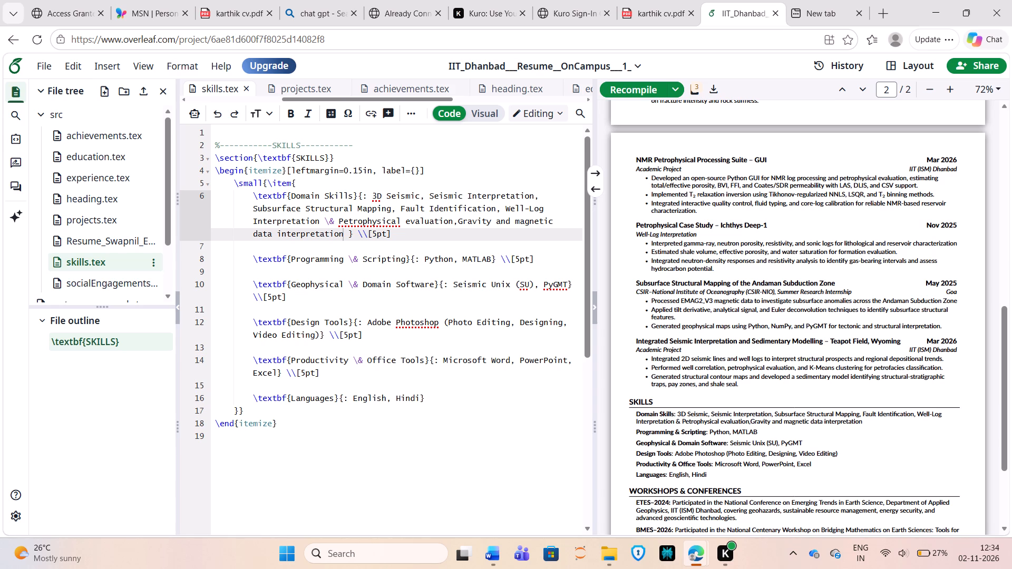
Remove "Fault Identification," from the Domain Skills entry in skills.tex.
{"action": "double_click", "coordinate": [818, 414]}
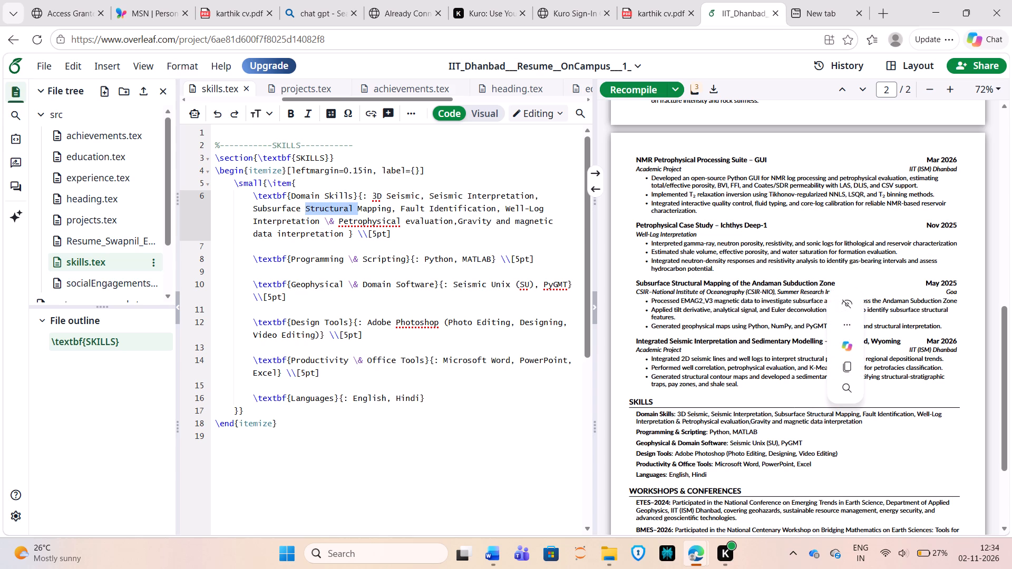
{"action": "double_click", "coordinate": [826, 435]}
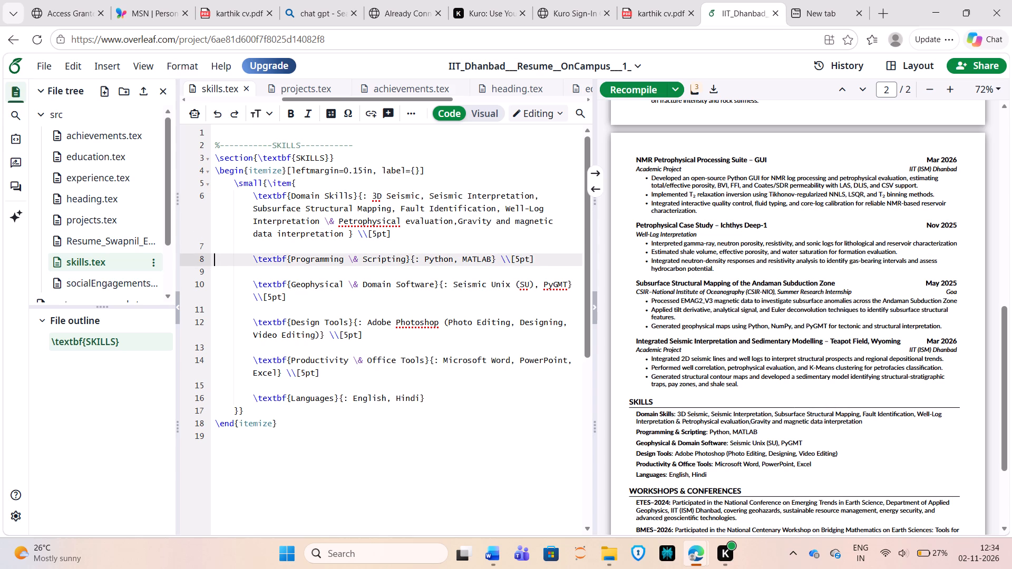
{"action": "double_click", "coordinate": [895, 415]}
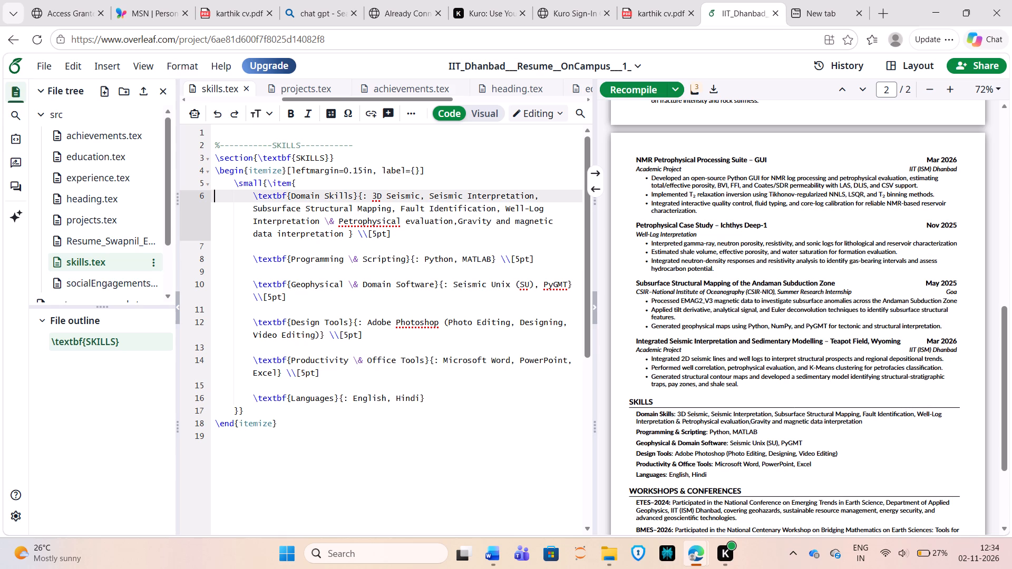
{"action": "left_click_drag", "start_coordinate": [502, 207], "coordinate": [397, 210]}
{"action": "key", "text": "BackSpace"}
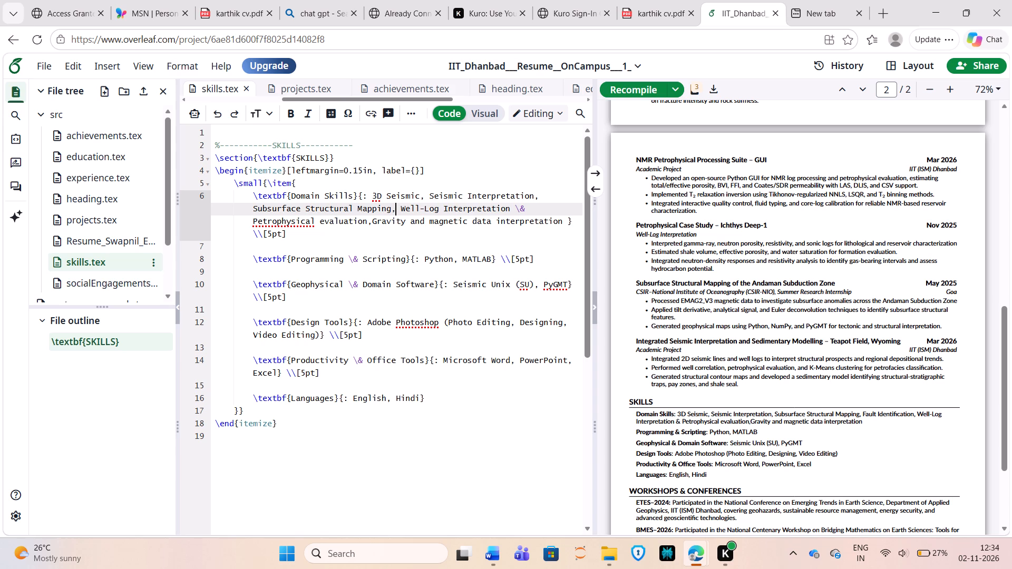
{"action": "left_click", "coordinate": [811, 361]}
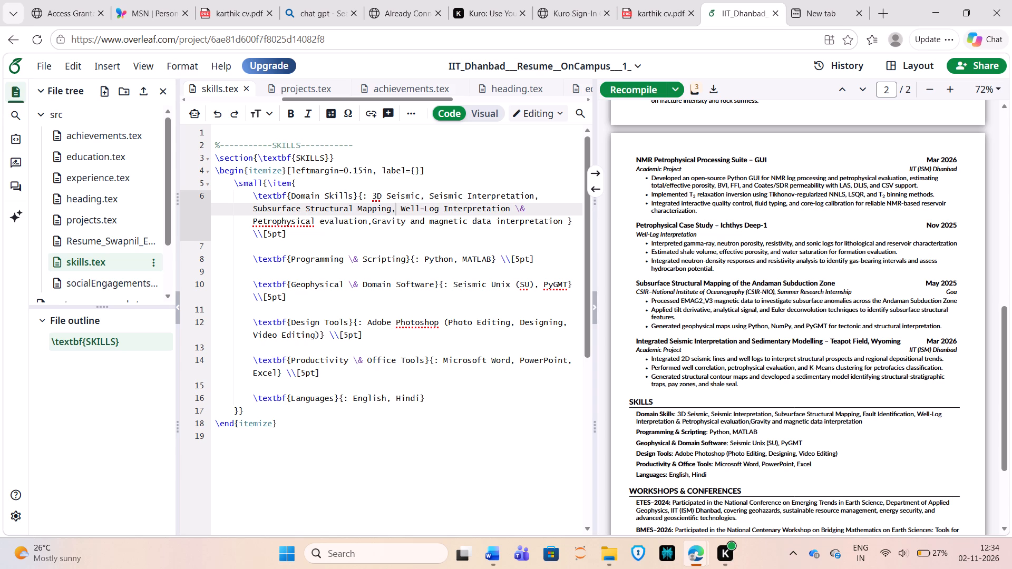
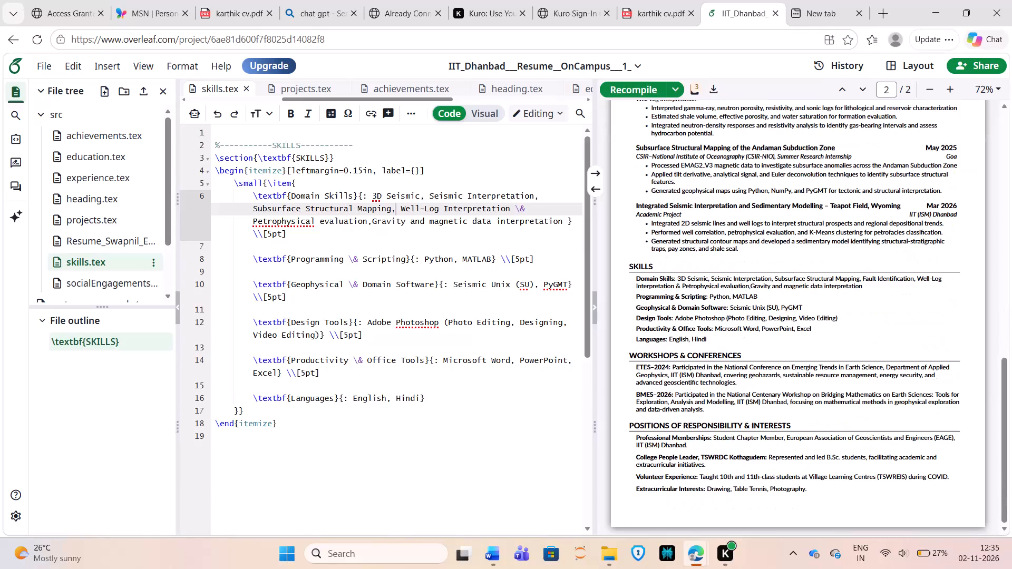
Examine the Experience entries on page 1 of the compiled resume, focusing on the two industrial internships.
{"action": "scroll", "coordinate": [848, 447], "scroll_direction": "up", "scroll_amount": 10}
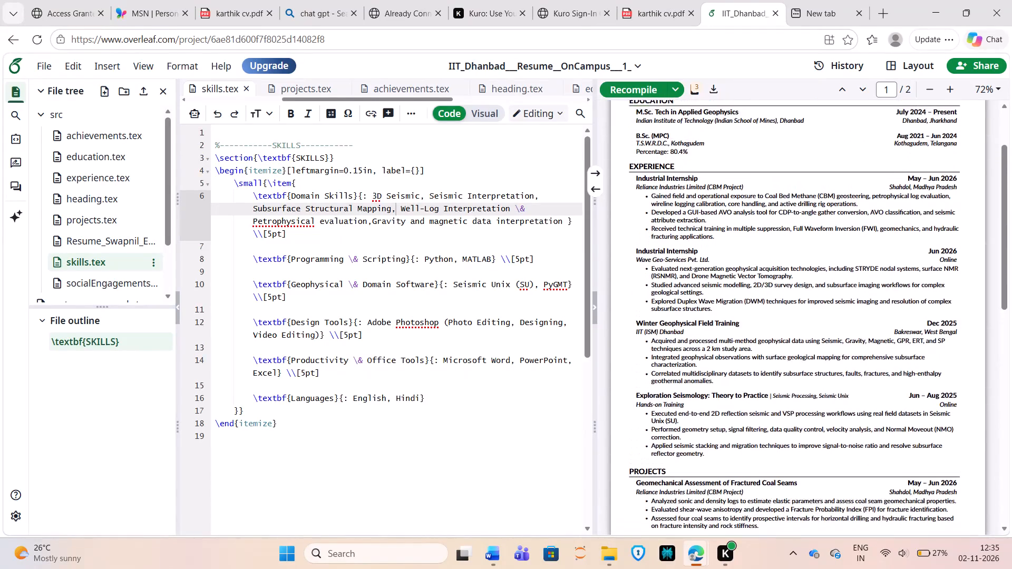
{"action": "scroll", "coordinate": [848, 447], "scroll_direction": "up", "scroll_amount": 2}
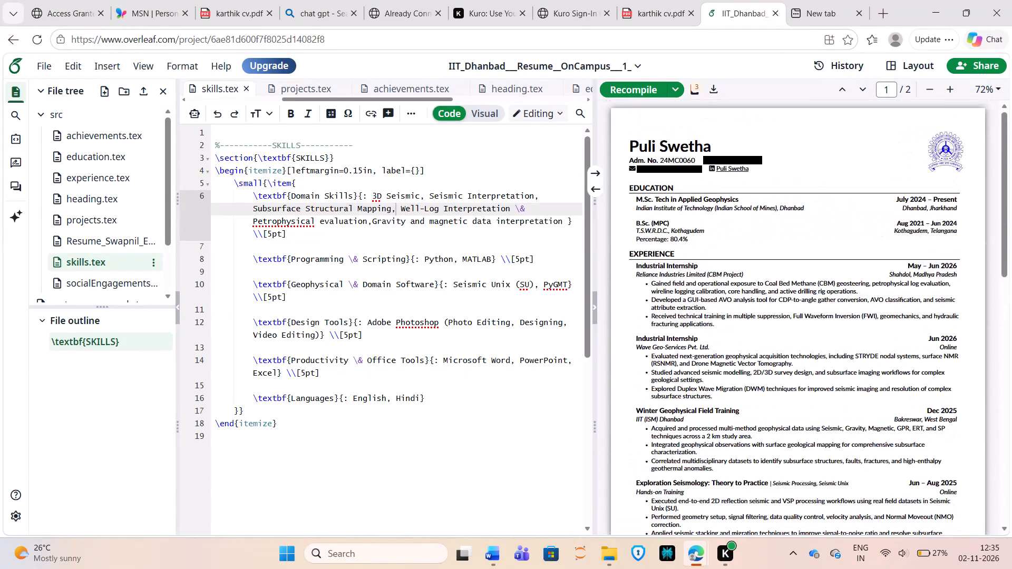
{"action": "scroll", "coordinate": [848, 447], "scroll_direction": "down", "scroll_amount": 1}
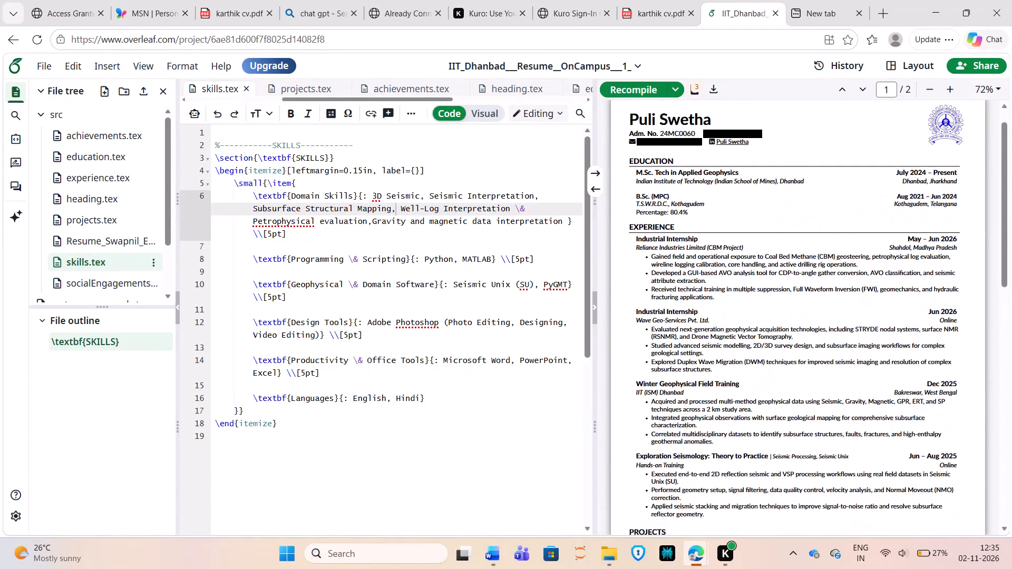
{"action": "scroll", "coordinate": [848, 447], "scroll_direction": "down", "scroll_amount": 1}
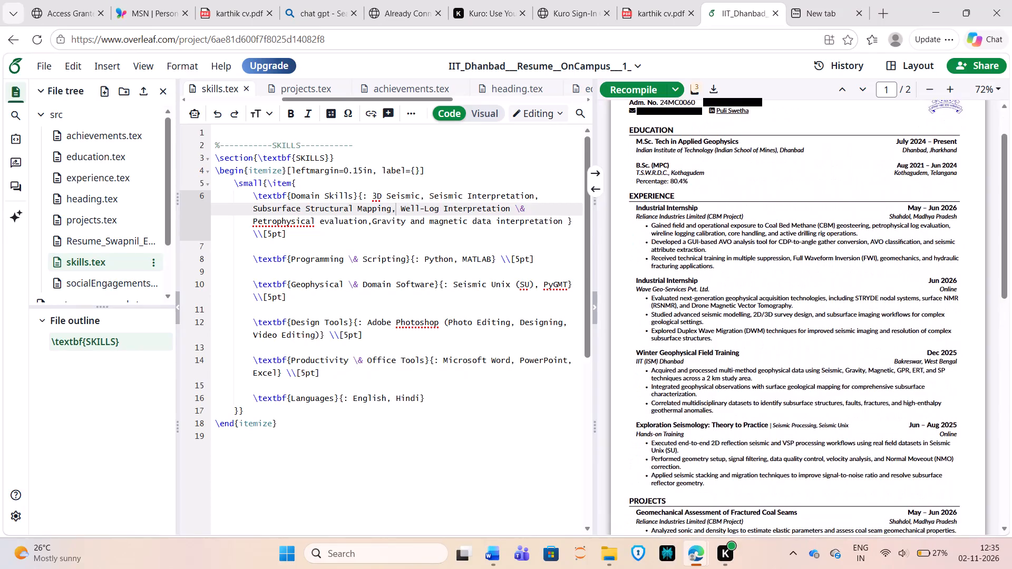
{"action": "left_click", "coordinate": [699, 279]}
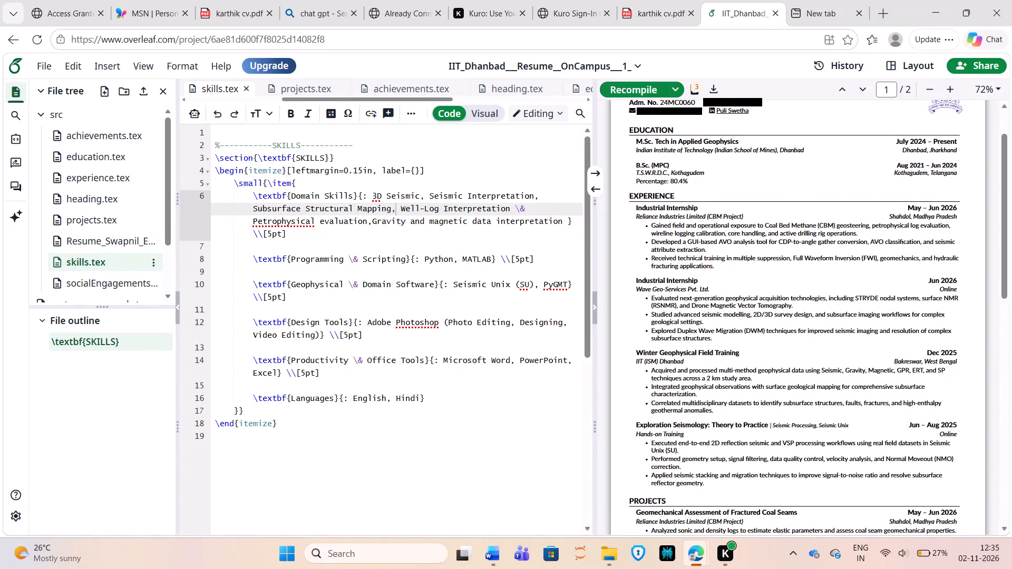
{"action": "left_click", "coordinate": [689, 282]}
{"action": "left_click", "coordinate": [707, 293]}
{"action": "scroll", "coordinate": [732, 368], "scroll_direction": "down", "scroll_amount": 1}
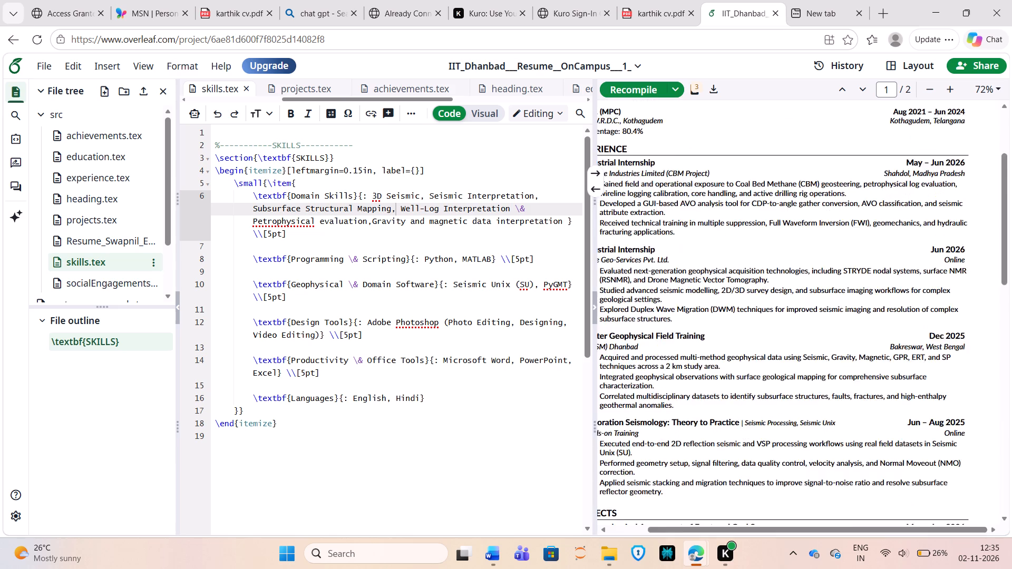
{"action": "scroll", "coordinate": [843, 279], "scroll_direction": "right", "scroll_amount": 2}
{"action": "scroll", "coordinate": [843, 279], "scroll_direction": "up", "scroll_amount": 1}
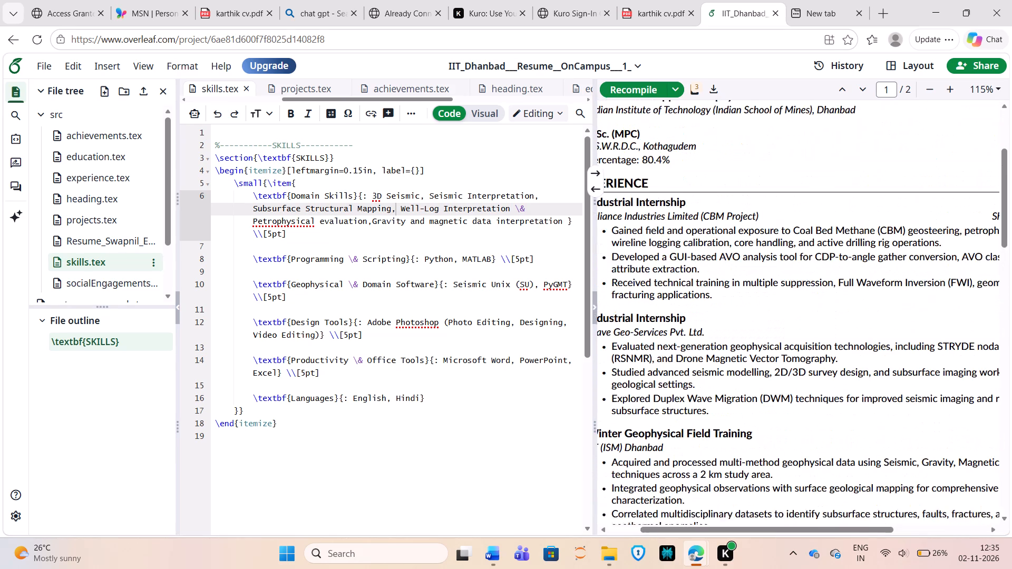
{"action": "scroll", "coordinate": [843, 279], "scroll_direction": "up", "scroll_amount": 1}
{"action": "scroll", "coordinate": [843, 279], "scroll_direction": "right", "scroll_amount": 1}
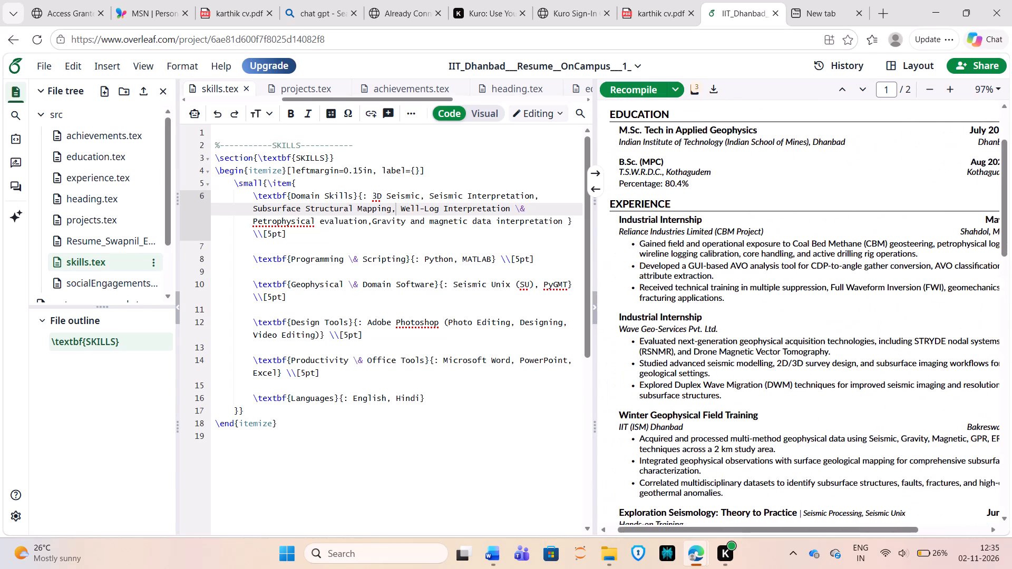
{"action": "scroll", "coordinate": [843, 279], "scroll_direction": "right", "scroll_amount": 1}
{"action": "scroll", "coordinate": [743, 327], "scroll_direction": "left", "scroll_amount": 1}
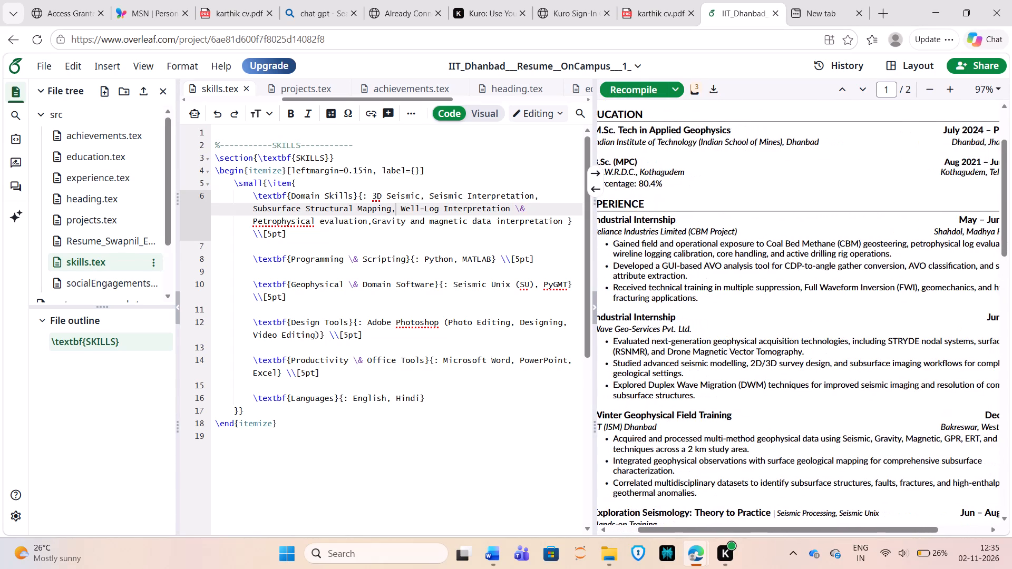
{"action": "scroll", "coordinate": [743, 327], "scroll_direction": "left", "scroll_amount": 2}
{"action": "scroll", "coordinate": [743, 327], "scroll_direction": "right", "scroll_amount": 1}
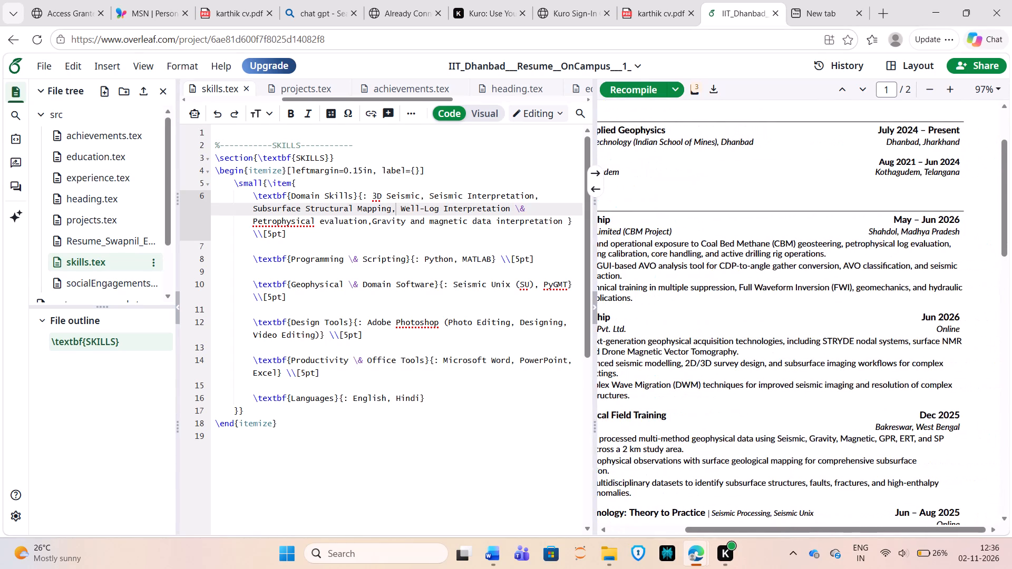
{"action": "scroll", "coordinate": [743, 327], "scroll_direction": "right", "scroll_amount": 1}
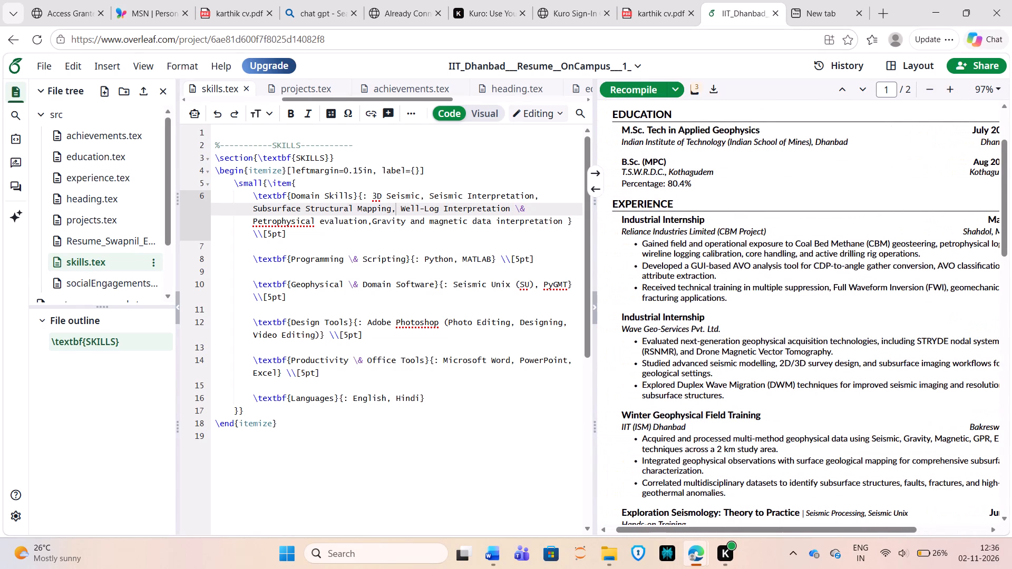
Examine the technical-training bullet of the Reliance Industries internship, highlighting the whole bullet, "geomechanics," and "Full Waveform Inversion (FWI)" in the preview.
{"action": "scroll", "coordinate": [744, 315], "scroll_direction": "up", "scroll_amount": 1}
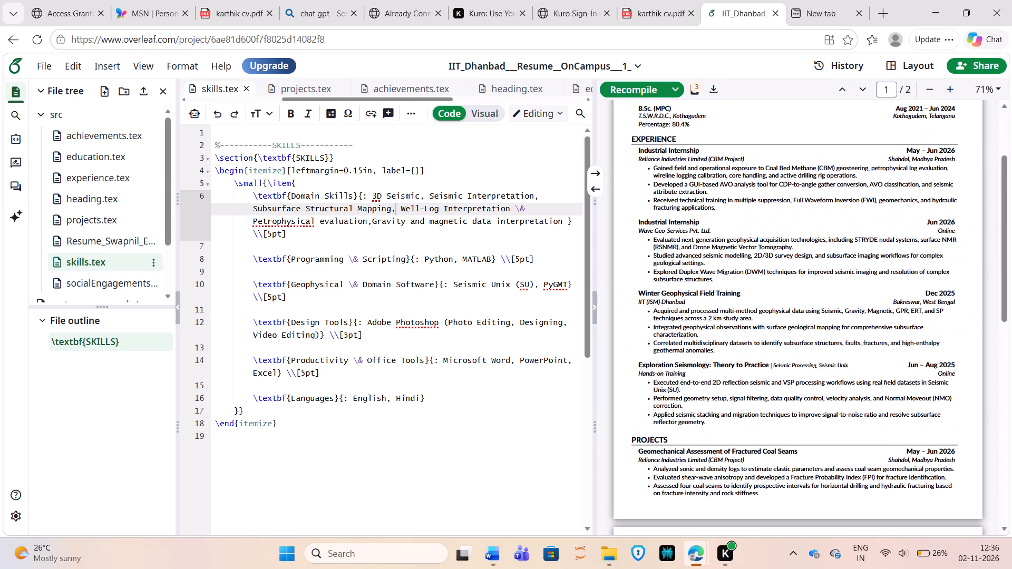
{"action": "scroll", "coordinate": [744, 315], "scroll_direction": "up", "scroll_amount": 1}
{"action": "scroll", "coordinate": [755, 239], "scroll_direction": "right", "scroll_amount": 1}
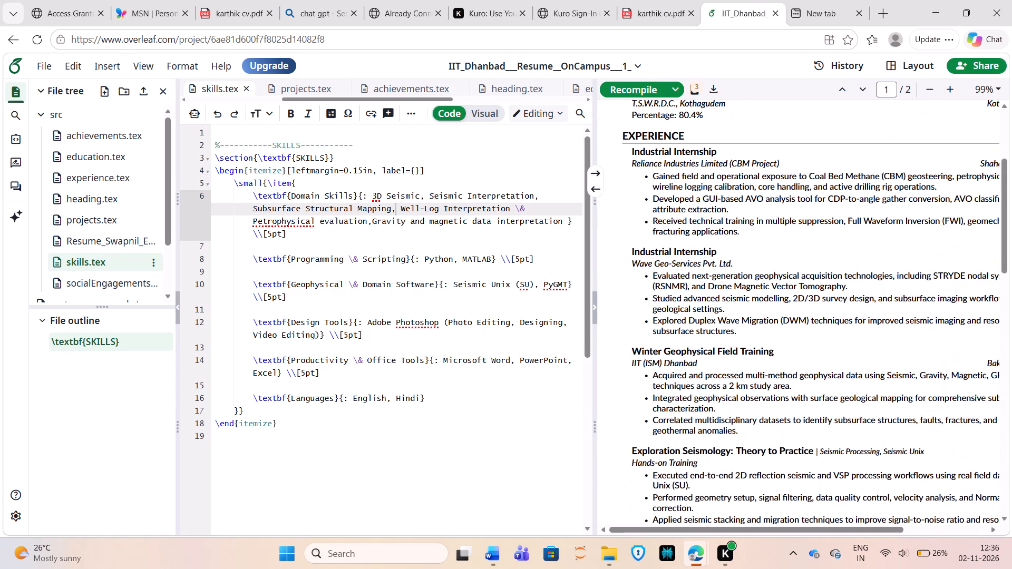
{"action": "scroll", "coordinate": [755, 239], "scroll_direction": "right", "scroll_amount": 1}
{"action": "left_click_drag", "start_coordinate": [653, 219], "coordinate": [727, 241]}
{"action": "left_click", "coordinate": [727, 241]}
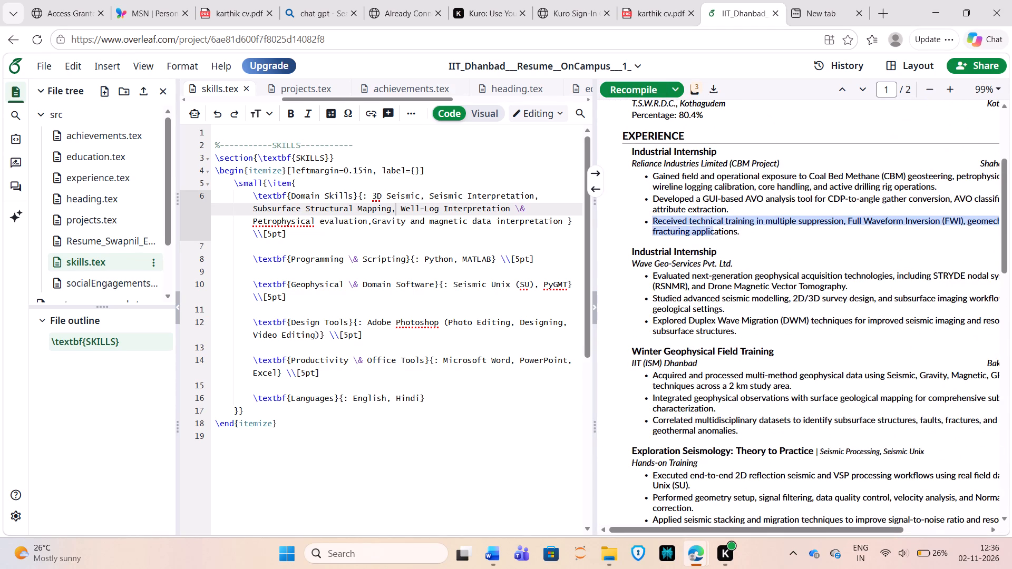
{"action": "scroll", "coordinate": [705, 218], "scroll_direction": "left", "scroll_amount": 4}
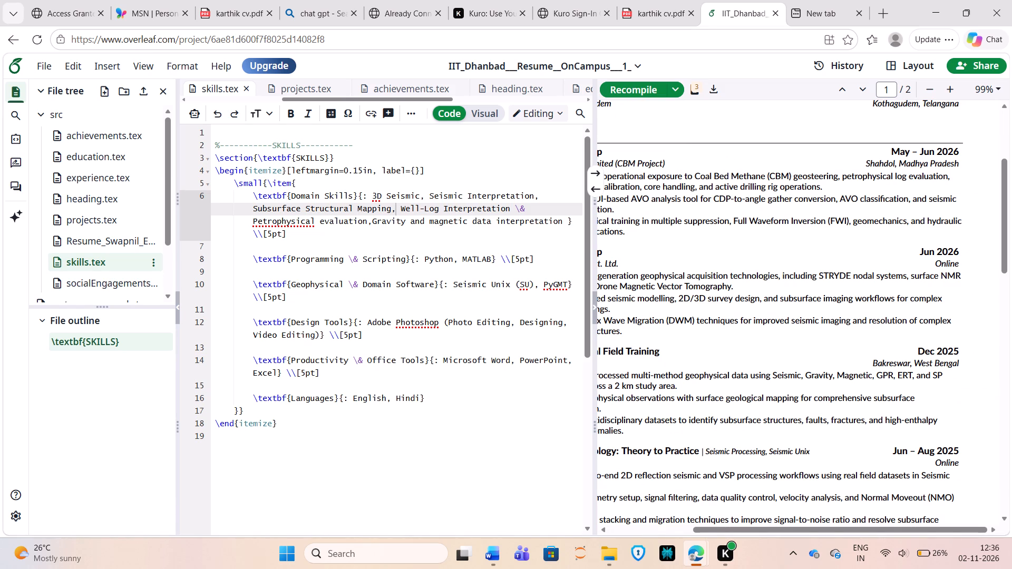
{"action": "left_click_drag", "start_coordinate": [853, 224], "coordinate": [909, 224]}
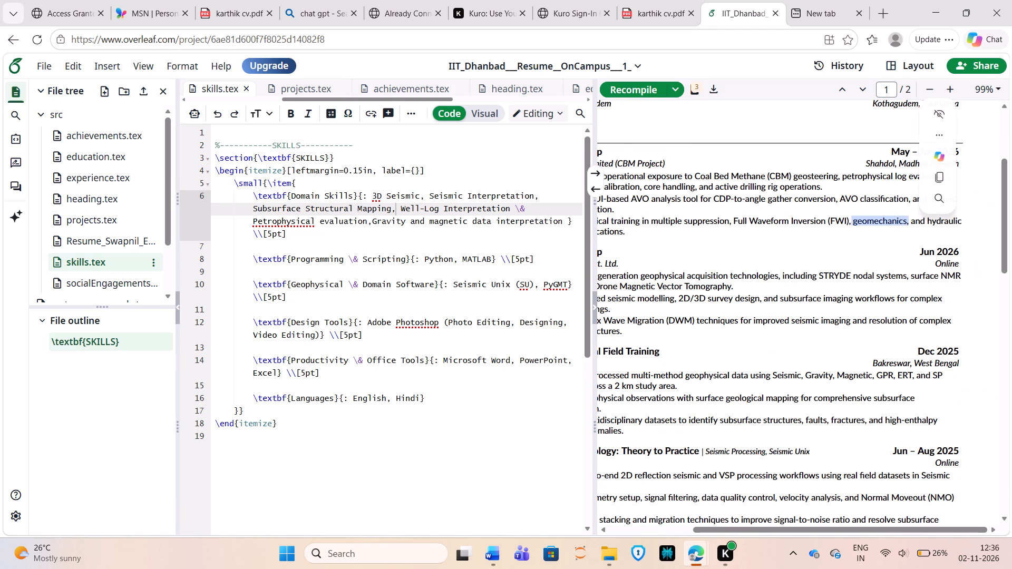
{"action": "left_click", "coordinate": [909, 224]}
{"action": "scroll", "coordinate": [909, 224], "scroll_direction": "right", "scroll_amount": 1}
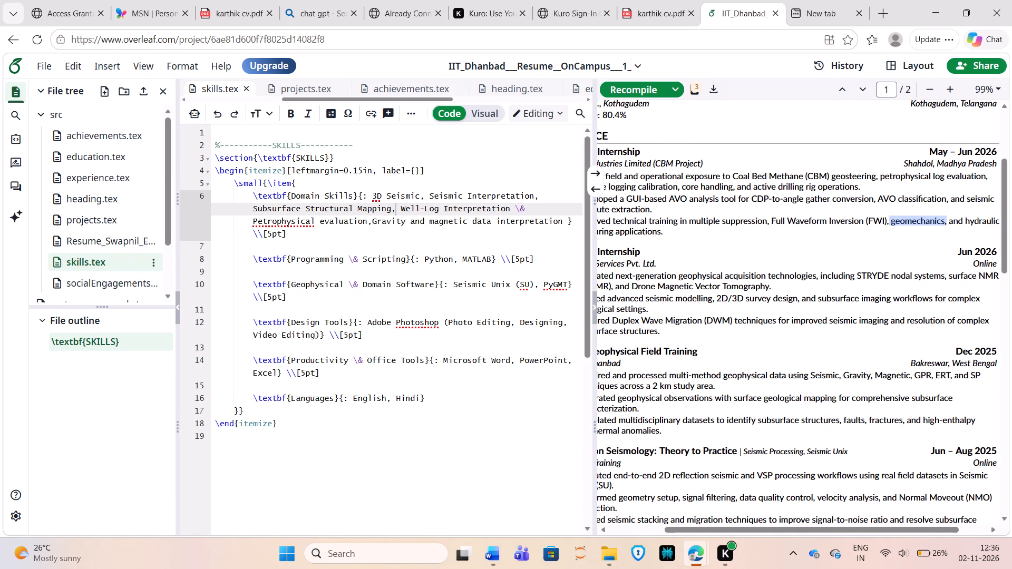
{"action": "left_click_drag", "start_coordinate": [772, 222], "coordinate": [885, 222]}
{"action": "left_click", "coordinate": [885, 222]}
{"action": "scroll", "coordinate": [885, 222], "scroll_direction": "right", "scroll_amount": 1}
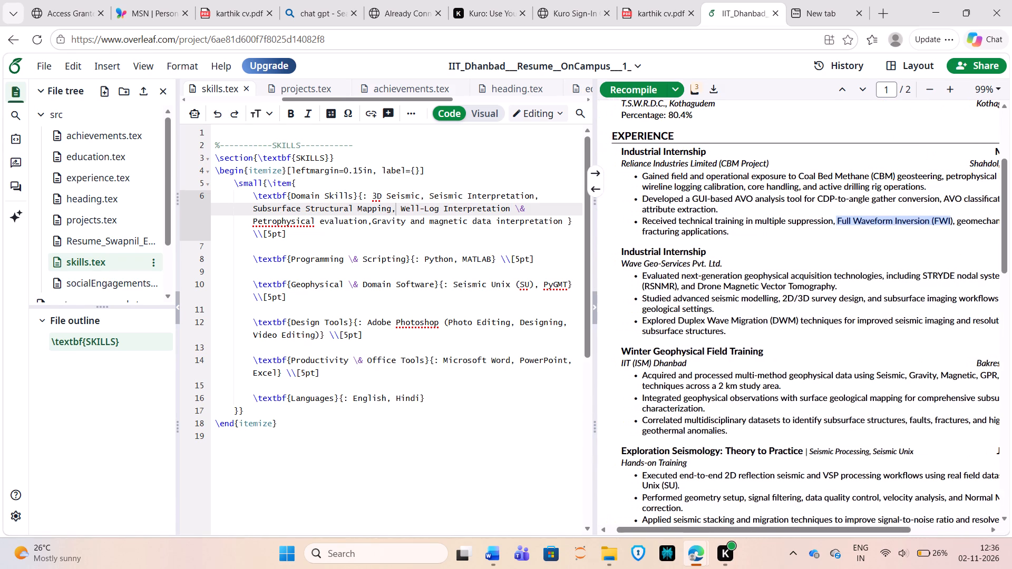
{"action": "scroll", "coordinate": [885, 222], "scroll_direction": "right", "scroll_amount": 1}
{"action": "left_click", "coordinate": [885, 222]}
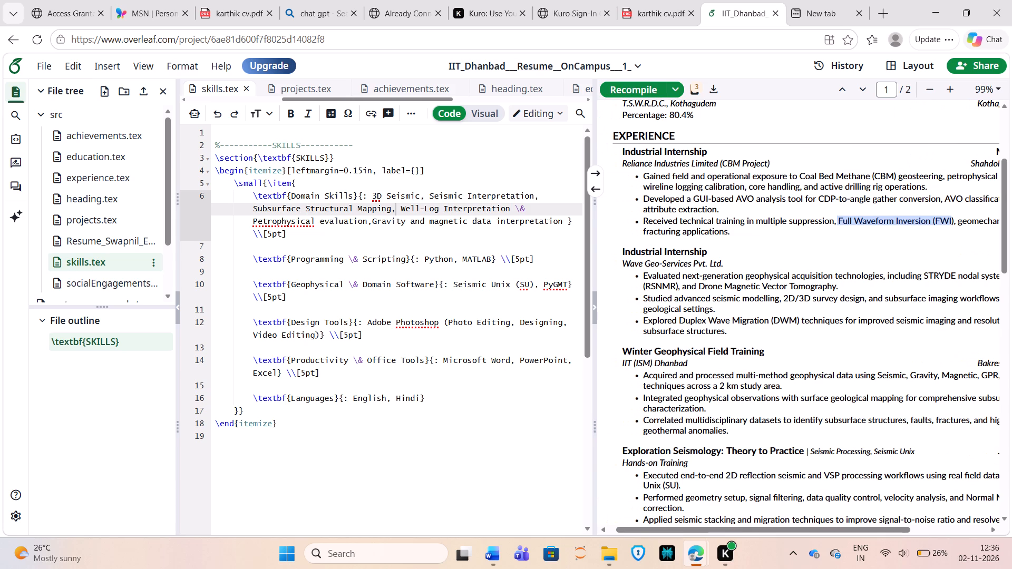
Examine the compiled resume across both pages, from the Experience entries through Projects, Skills, Workshops and Positions of Responsibility.
{"action": "scroll", "coordinate": [885, 222], "scroll_direction": "down", "scroll_amount": 3}
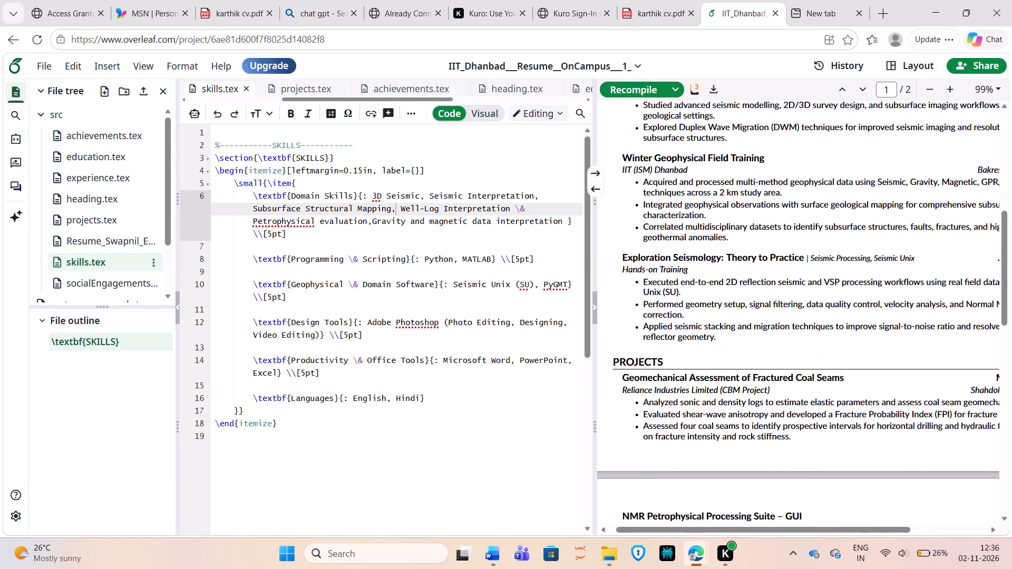
{"action": "scroll", "coordinate": [885, 222], "scroll_direction": "up", "scroll_amount": 3}
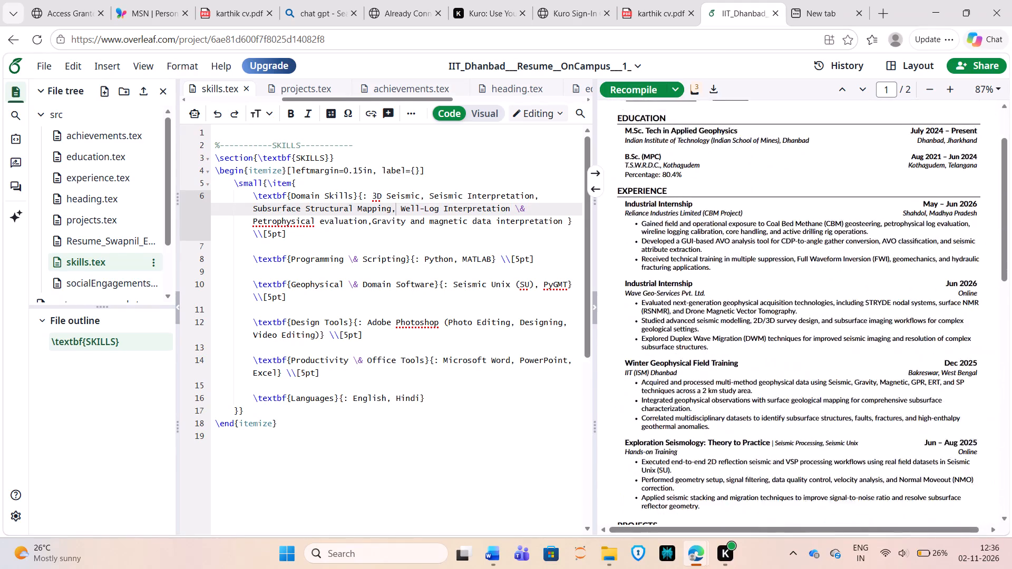
{"action": "scroll", "coordinate": [885, 222], "scroll_direction": "down", "scroll_amount": 5}
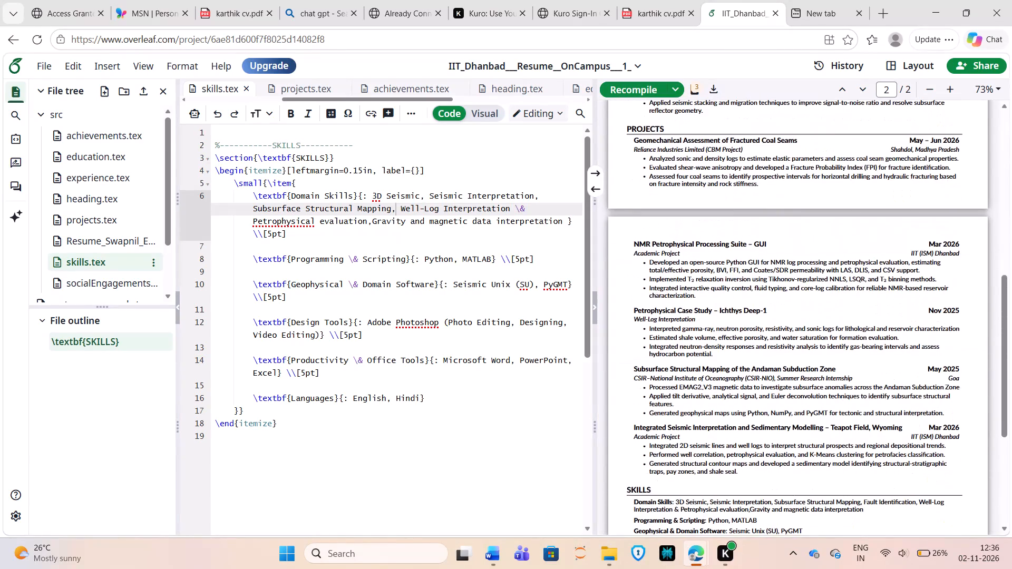
{"action": "scroll", "coordinate": [885, 222], "scroll_direction": "down", "scroll_amount": 4}
{"action": "scroll", "coordinate": [885, 222], "scroll_direction": "up", "scroll_amount": 1}
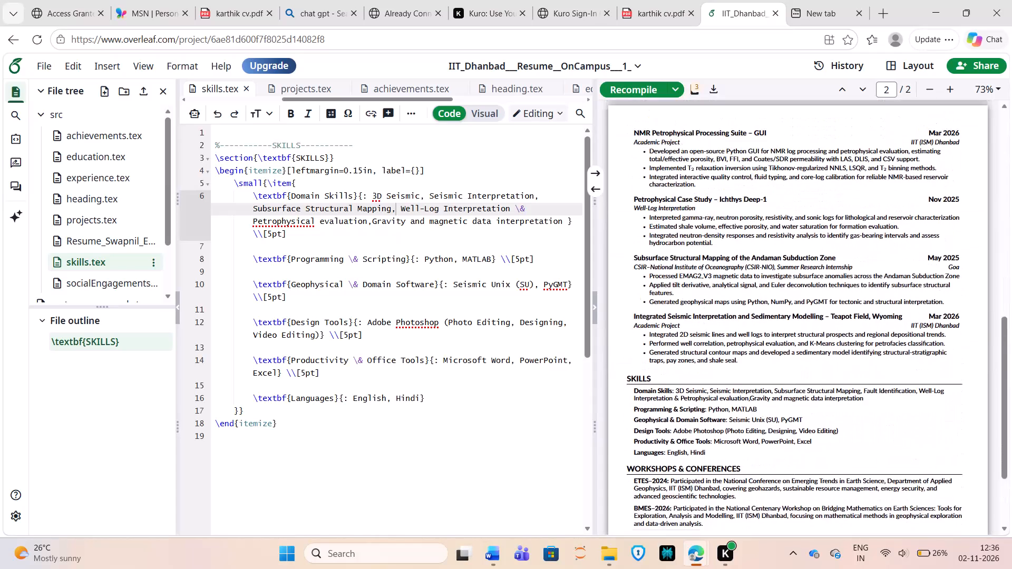
{"action": "scroll", "coordinate": [885, 222], "scroll_direction": "up", "scroll_amount": 2}
{"action": "scroll", "coordinate": [885, 222], "scroll_direction": "down", "scroll_amount": 4}
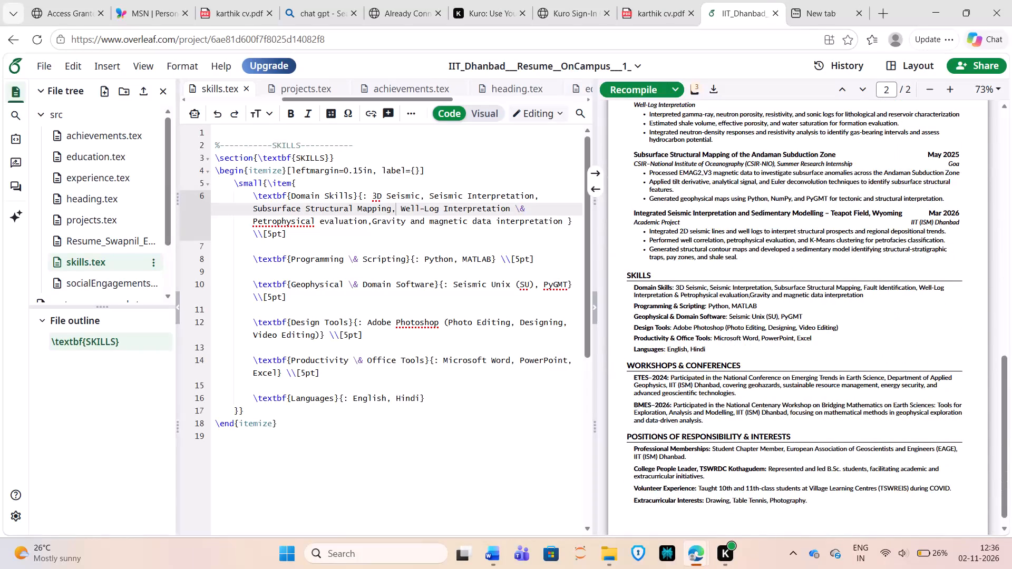
{"action": "scroll", "coordinate": [885, 222], "scroll_direction": "up", "scroll_amount": 3}
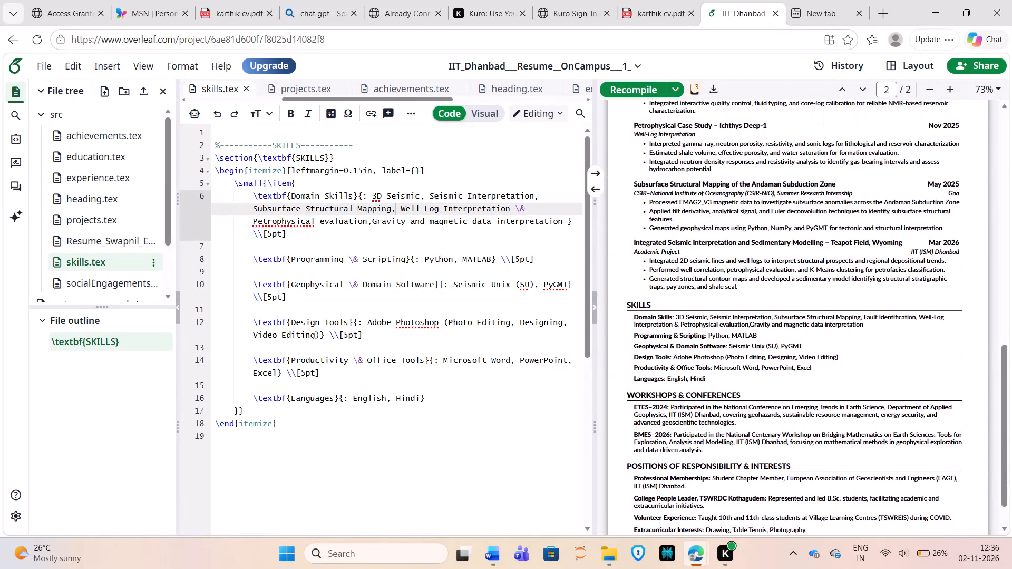
{"action": "scroll", "coordinate": [885, 222], "scroll_direction": "up", "scroll_amount": 2}
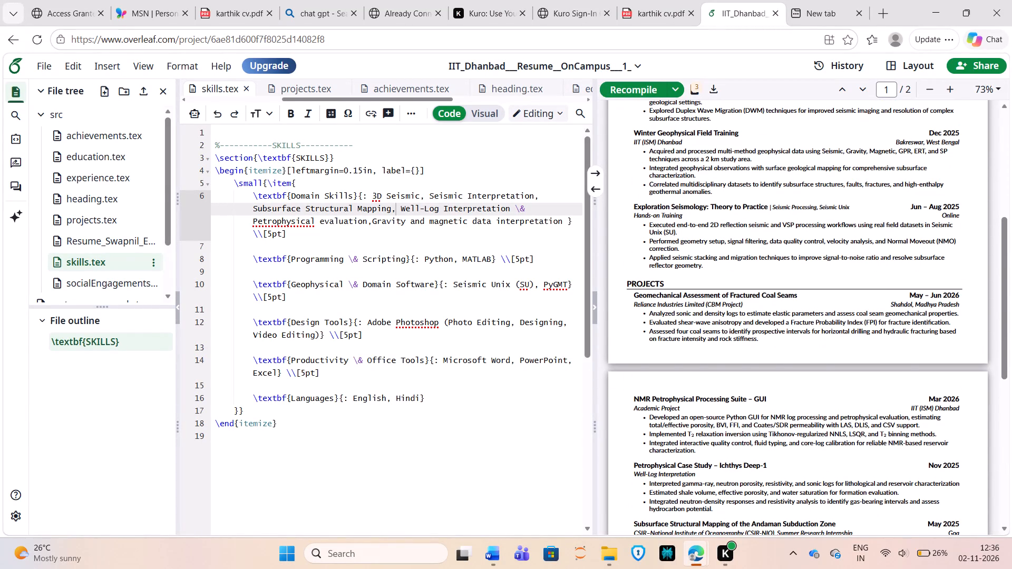
{"action": "scroll", "coordinate": [917, 268], "scroll_direction": "down", "scroll_amount": 1}
{"action": "left_click", "coordinate": [842, 285]}
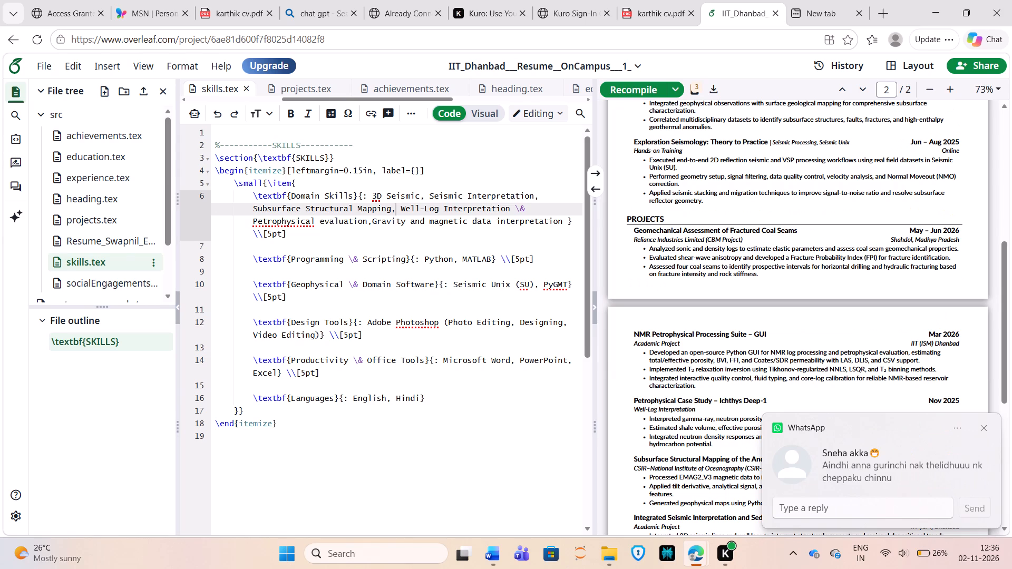
Dismiss the incoming WhatsApp message notification covering part of the compiled resume preview.
{"action": "left_click", "coordinate": [984, 427]}
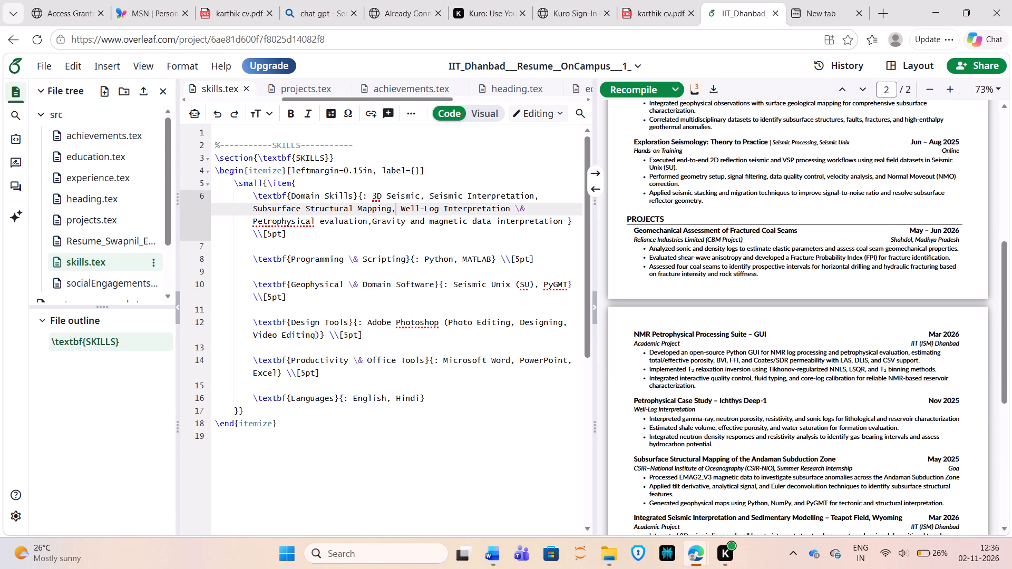
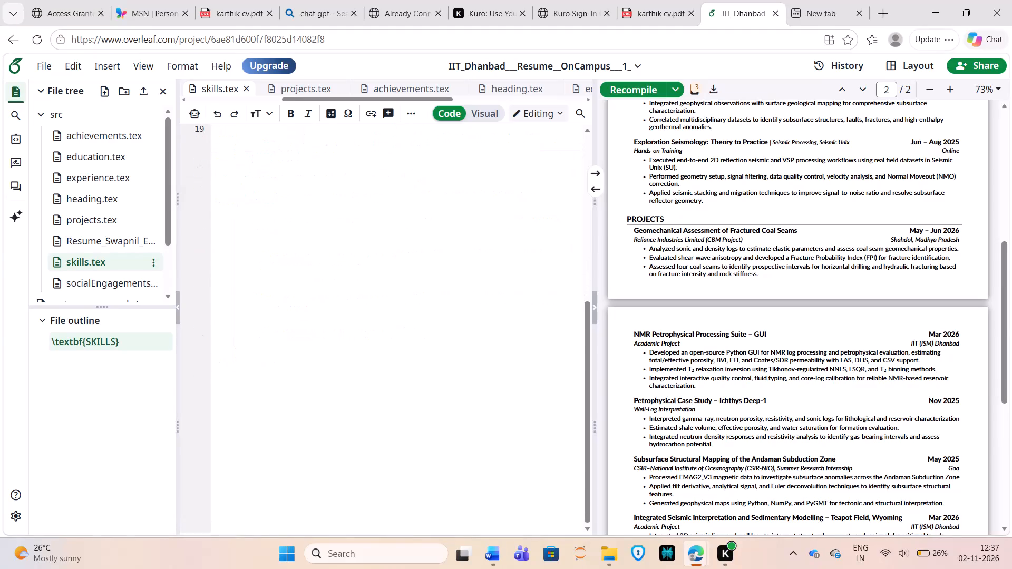
Review the Education, Experience and Projects entries on page 1 of the compiled resume against the Domain Skills line in skills.tex.
{"action": "scroll", "coordinate": [492, 233], "scroll_direction": "up", "scroll_amount": 11}
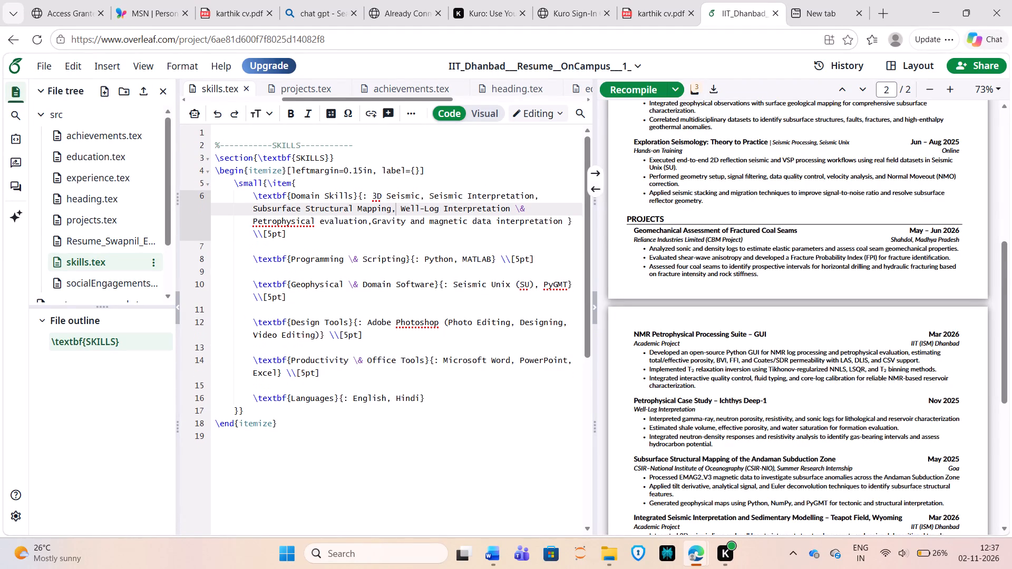
{"action": "scroll", "coordinate": [627, 204], "scroll_direction": "up", "scroll_amount": 3}
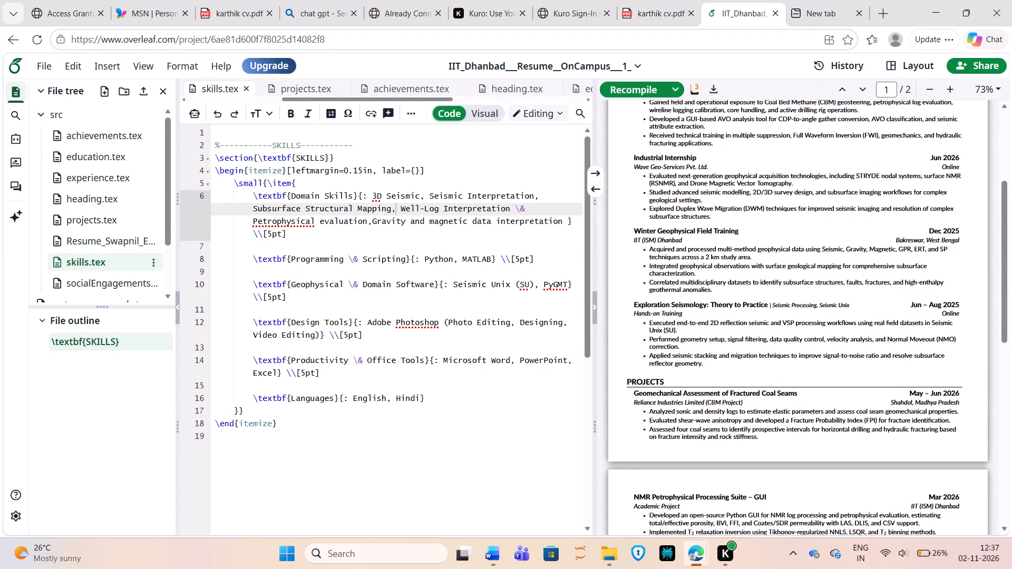
{"action": "scroll", "coordinate": [627, 204], "scroll_direction": "up", "scroll_amount": 1}
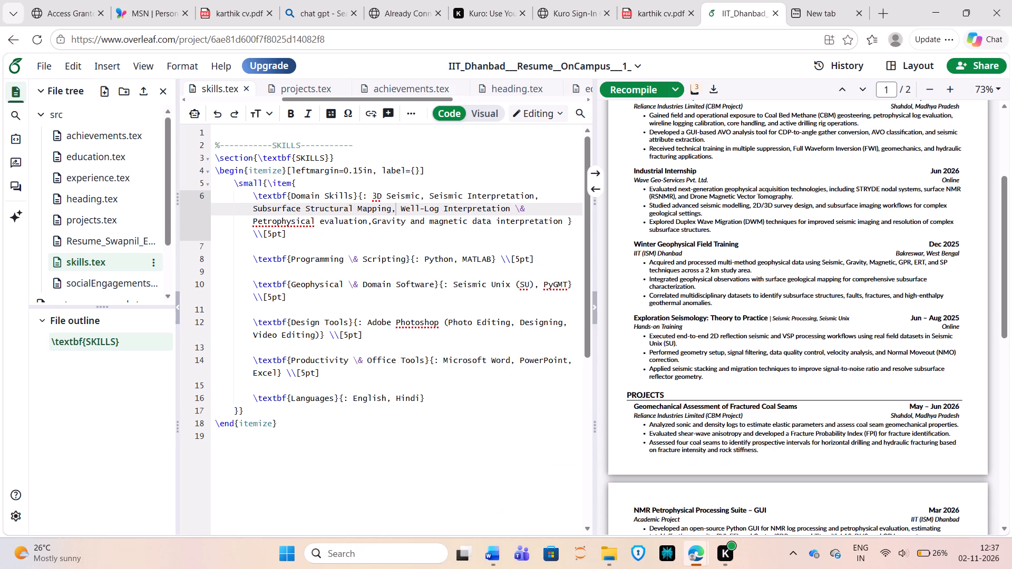
{"action": "scroll", "coordinate": [719, 220], "scroll_direction": "up", "scroll_amount": 1}
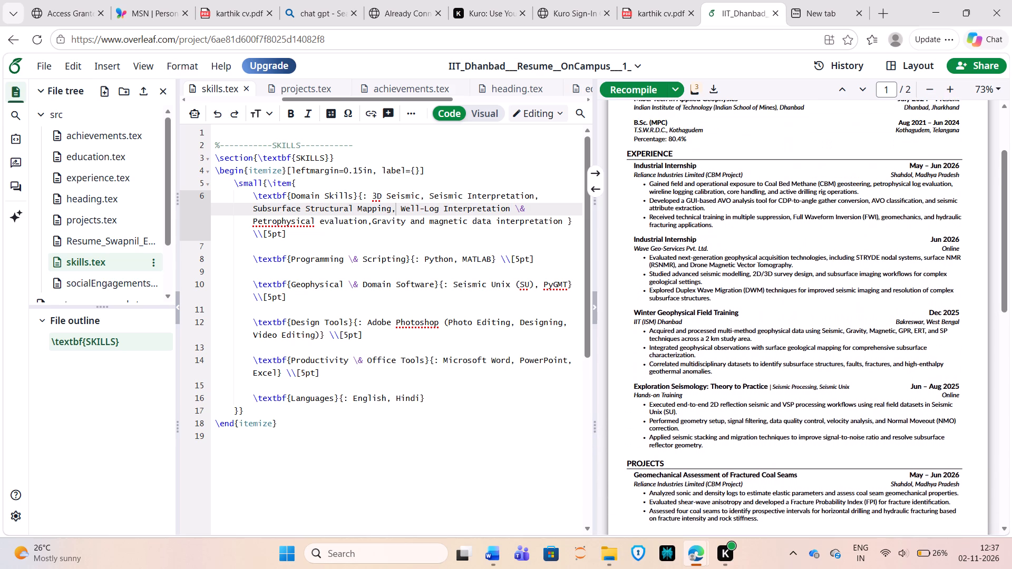
{"action": "scroll", "coordinate": [719, 220], "scroll_direction": "down", "scroll_amount": 1}
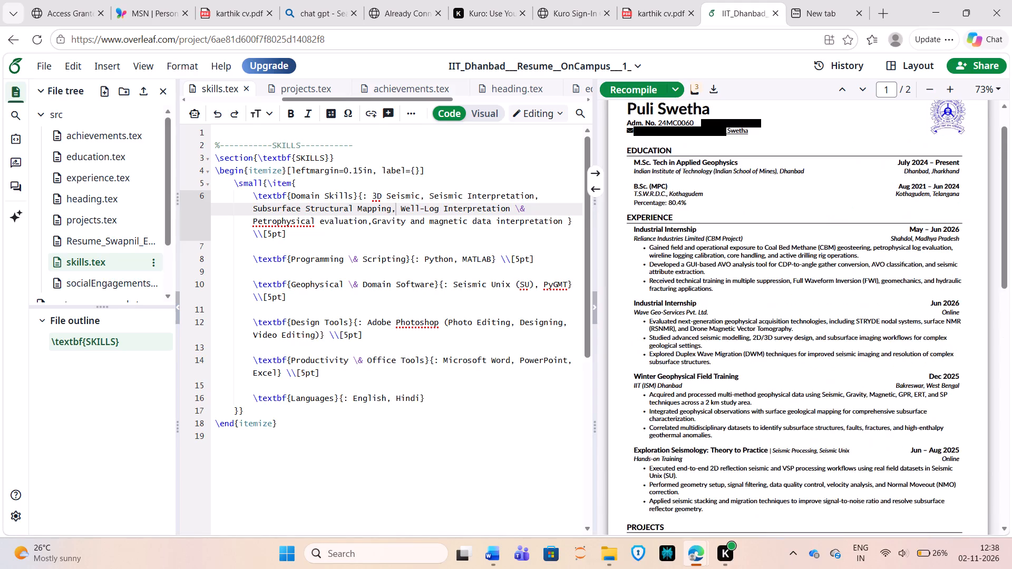
{"action": "scroll", "coordinate": [719, 220], "scroll_direction": "up", "scroll_amount": 2}
{"action": "scroll", "coordinate": [719, 220], "scroll_direction": "down", "scroll_amount": 1}
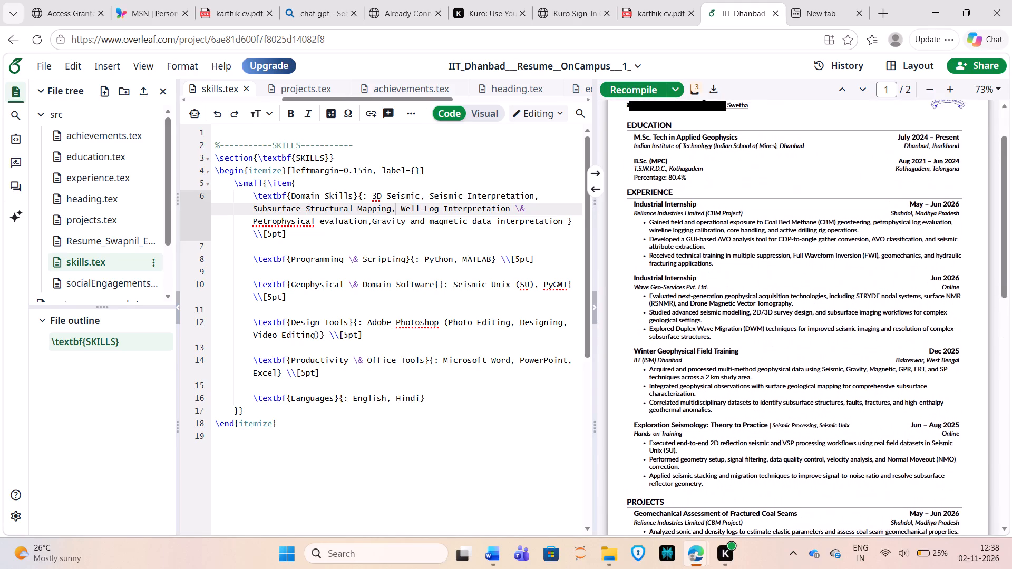
{"action": "scroll", "coordinate": [719, 220], "scroll_direction": "down", "scroll_amount": 1}
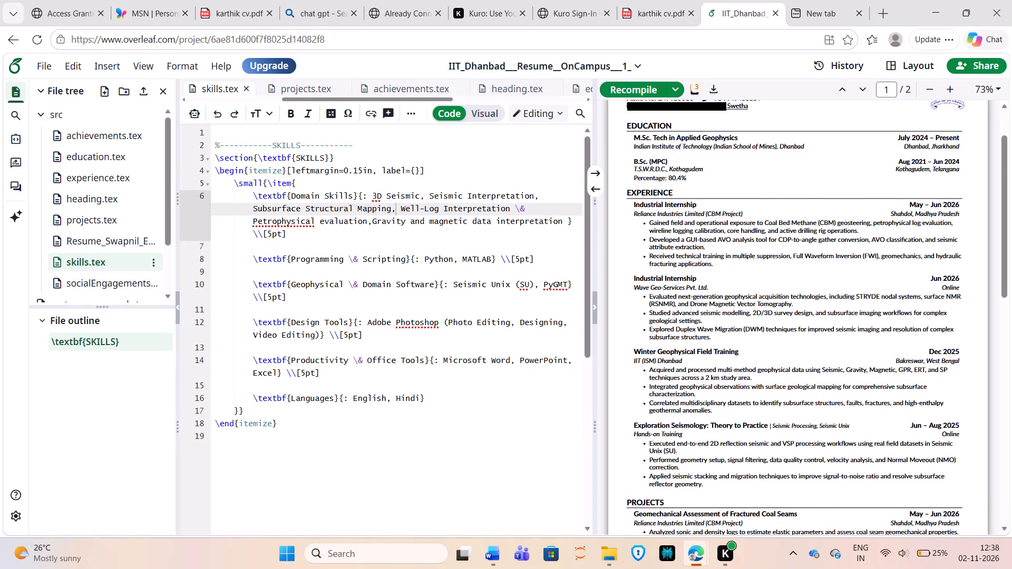
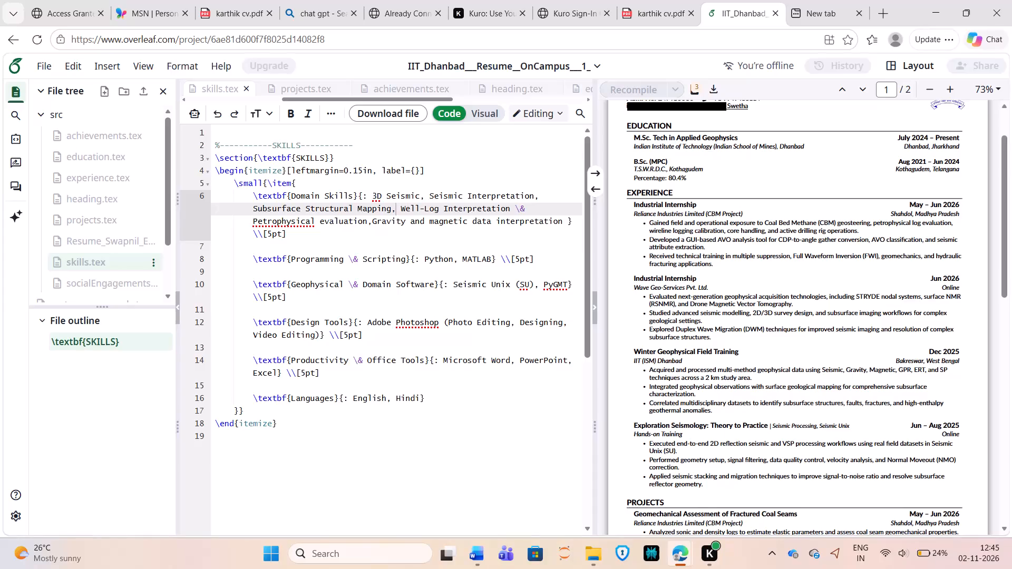
Locate the Extracurricular Interests entry on page 2 of the compiled resume and open its source line in socialEngagements.tex.
{"action": "scroll", "coordinate": [1011, 457], "scroll_direction": "down", "scroll_amount": 6}
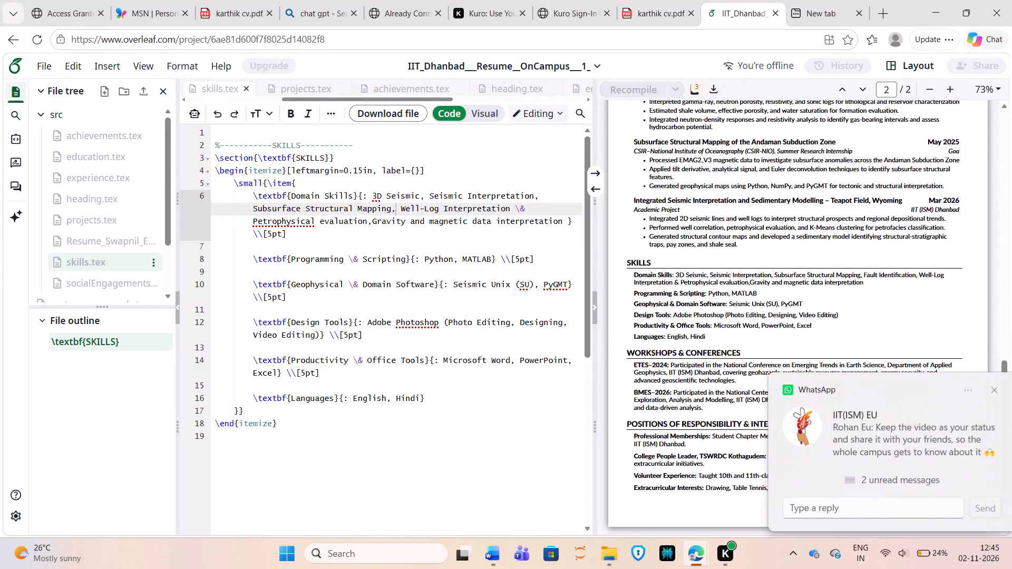
{"action": "left_click", "coordinate": [985, 388]}
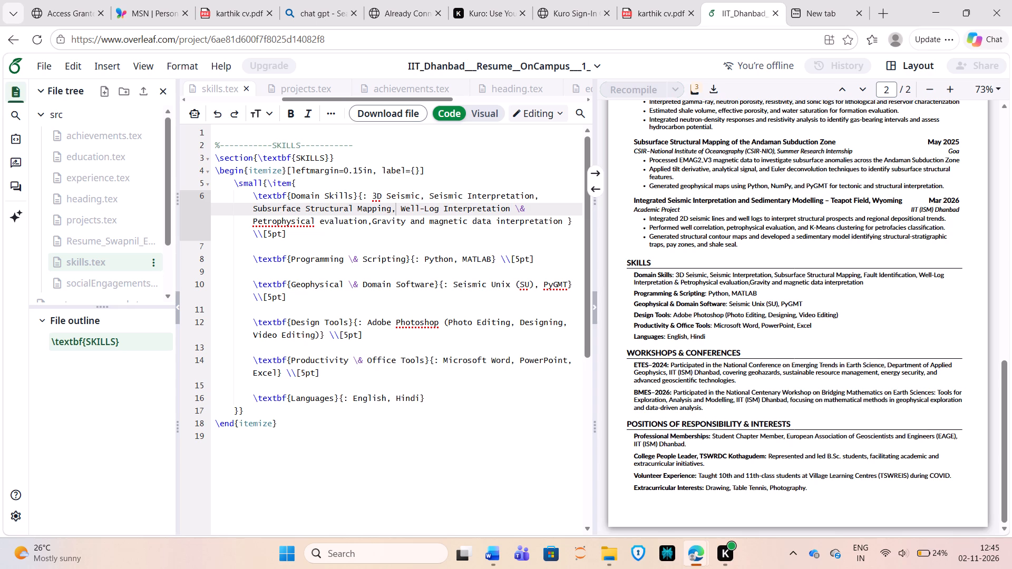
{"action": "double_click", "coordinate": [757, 489]}
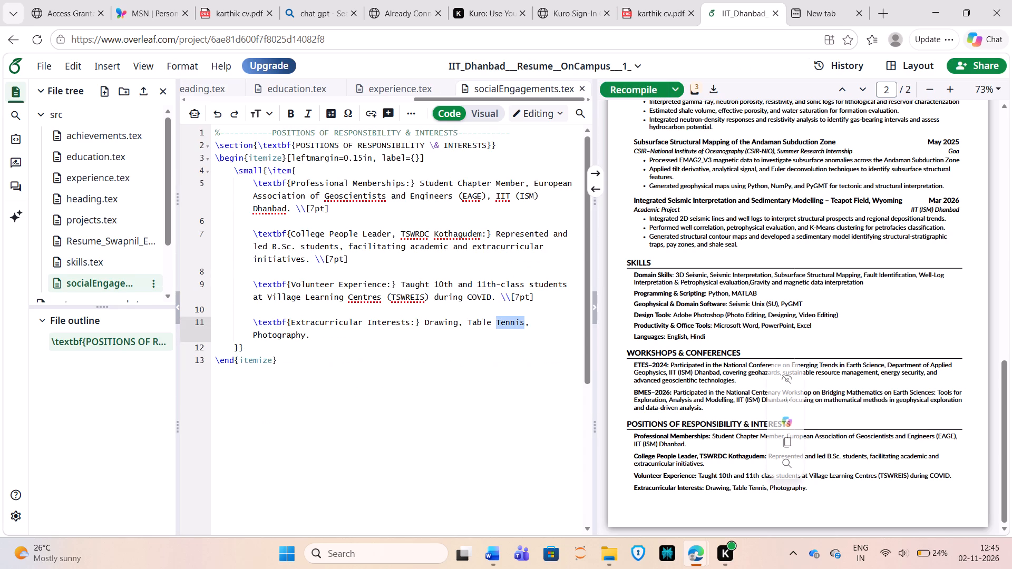
Remove Table Tennis from the Extracurricular Interests line in socialEngagements.tex, leaving Drawing and Photography, and recompile the resume.
{"action": "left_click_drag", "start_coordinate": [465, 320], "coordinate": [494, 325]}
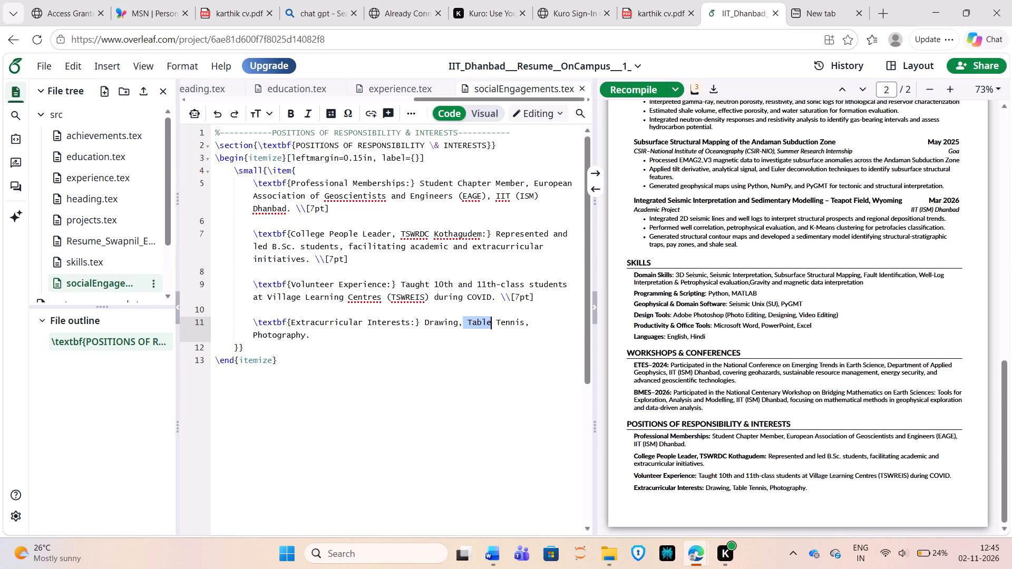
{"action": "left_click_drag", "start_coordinate": [494, 325], "coordinate": [524, 321]}
{"action": "left_click_drag", "start_coordinate": [524, 321], "coordinate": [530, 320]}
{"action": "key", "text": "BackSpace"}
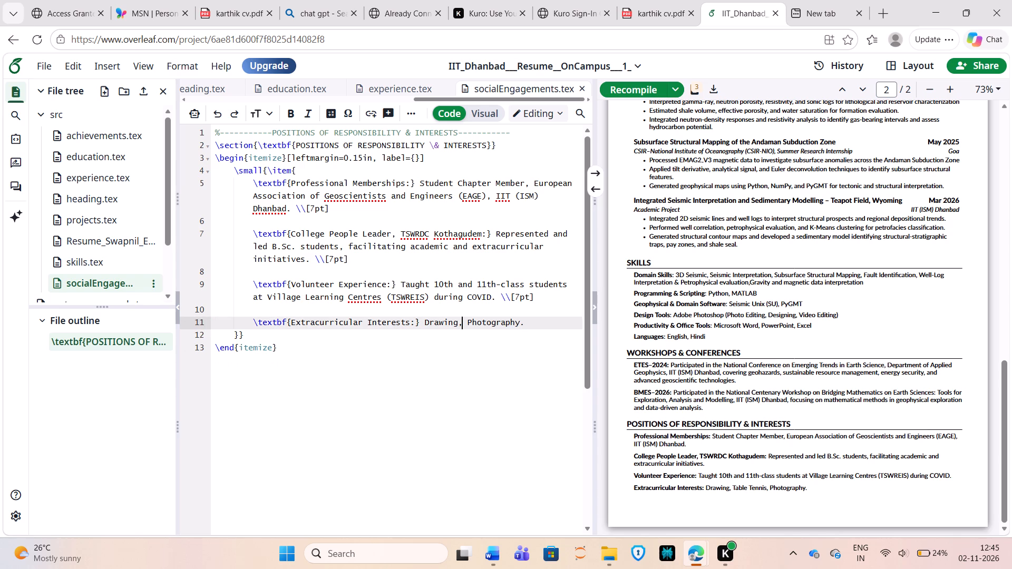
{"action": "left_click", "coordinate": [657, 86]}
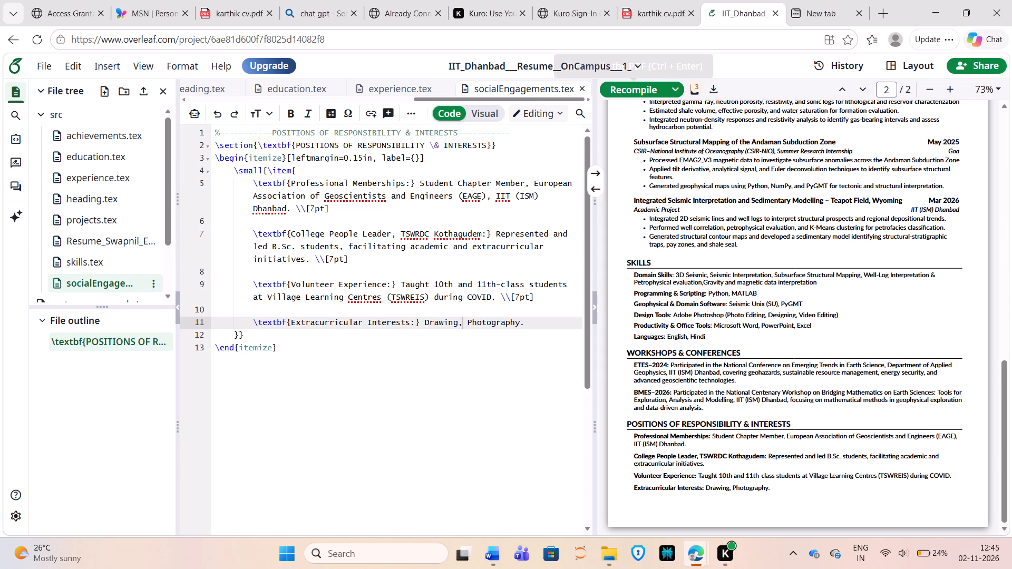
Review the recompiled resume from the page 2 interests and skills back up to the page 1 header.
{"action": "scroll", "coordinate": [824, 424], "scroll_direction": "up", "scroll_amount": 1}
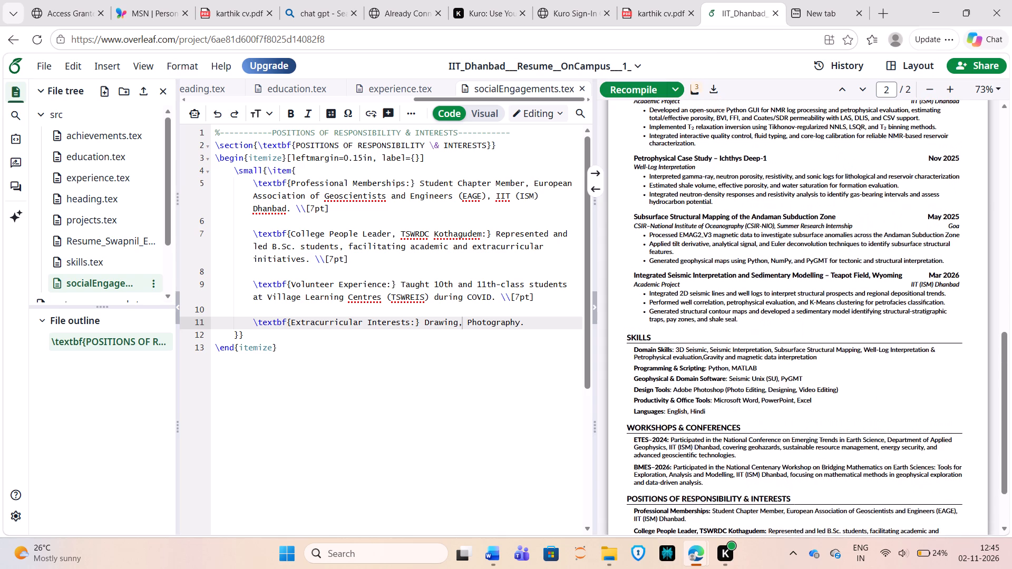
{"action": "scroll", "coordinate": [824, 424], "scroll_direction": "up", "scroll_amount": 2}
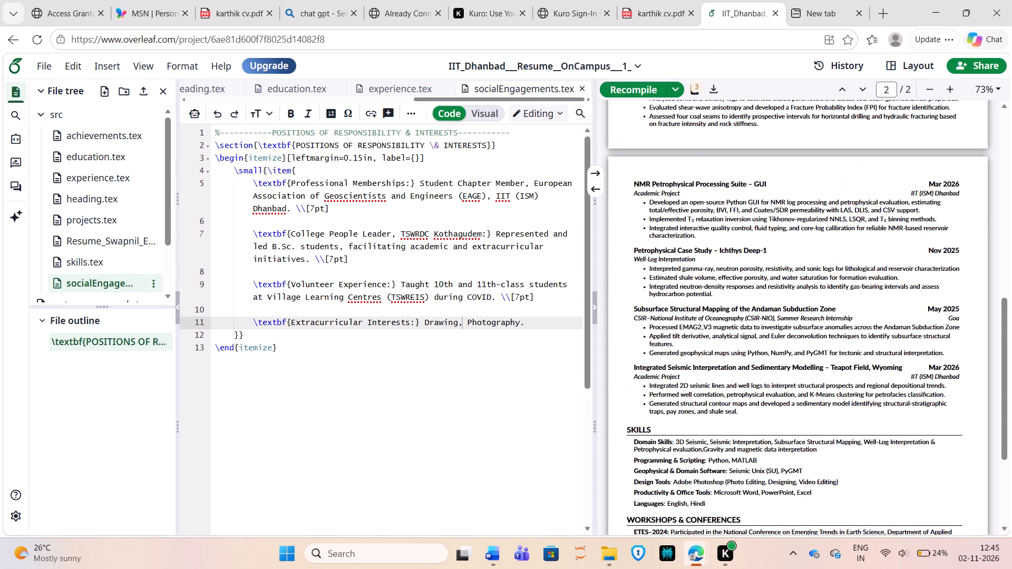
{"action": "scroll", "coordinate": [824, 424], "scroll_direction": "up", "scroll_amount": 3}
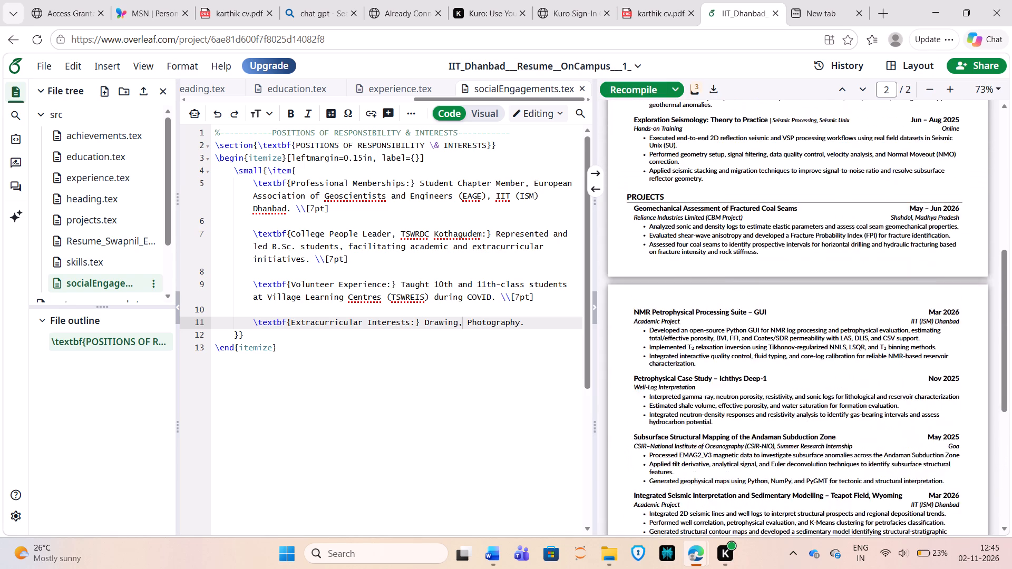
{"action": "scroll", "coordinate": [824, 424], "scroll_direction": "up", "scroll_amount": 4}
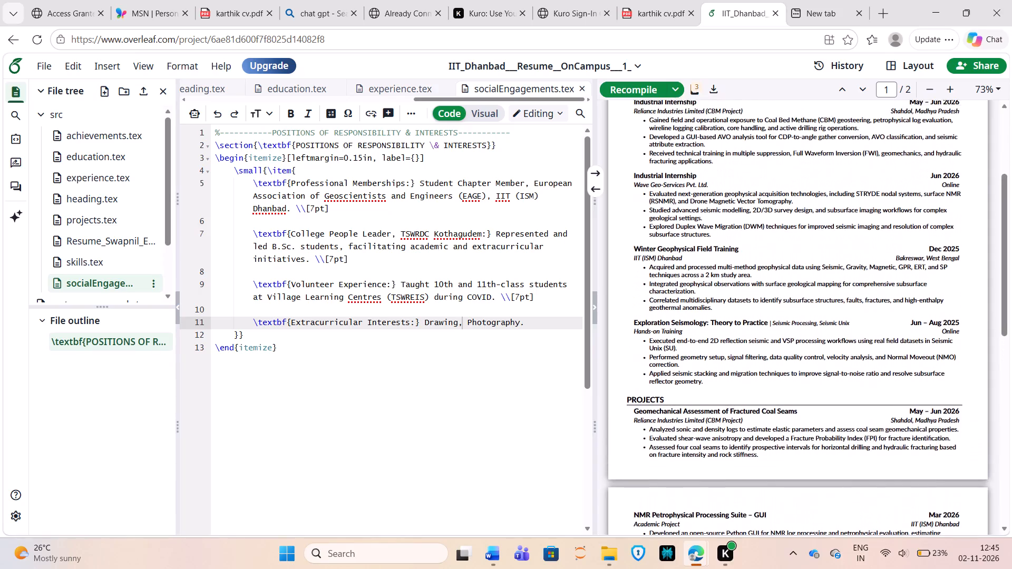
{"action": "scroll", "coordinate": [824, 424], "scroll_direction": "up", "scroll_amount": 3}
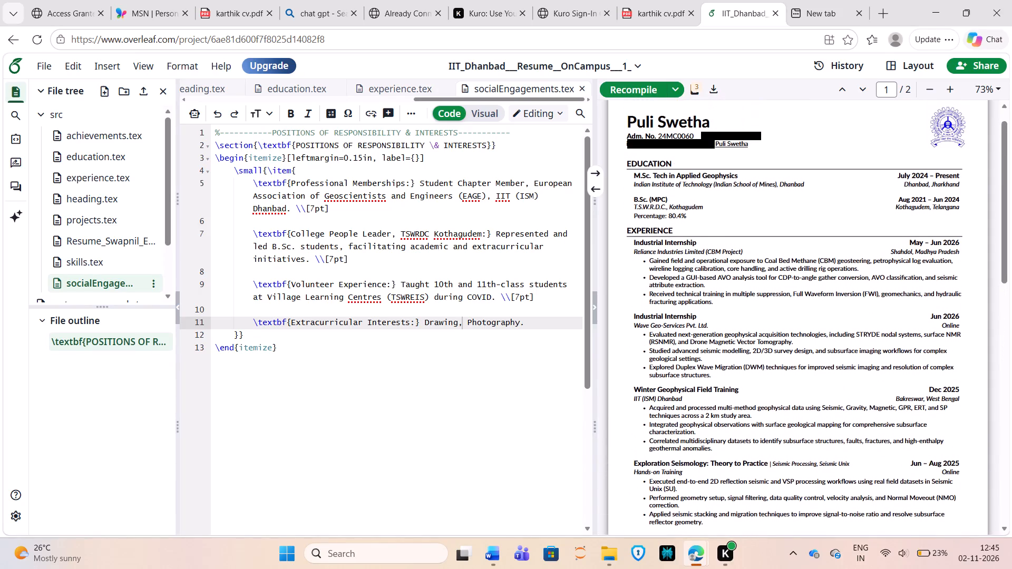
{"action": "scroll", "coordinate": [824, 424], "scroll_direction": "up", "scroll_amount": 1}
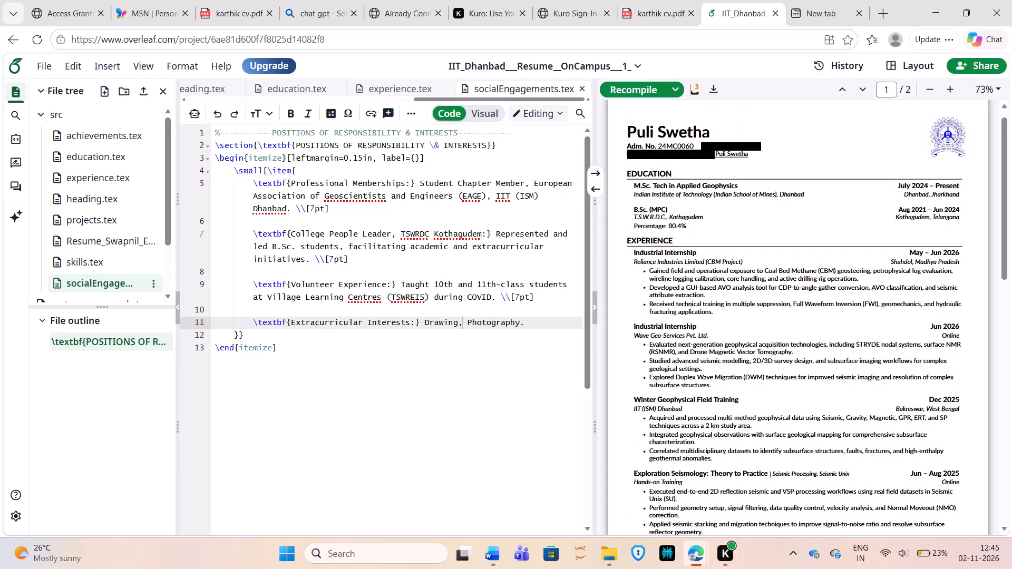
Download the compiled resume as a PDF.
{"action": "left_click", "coordinate": [711, 88]}
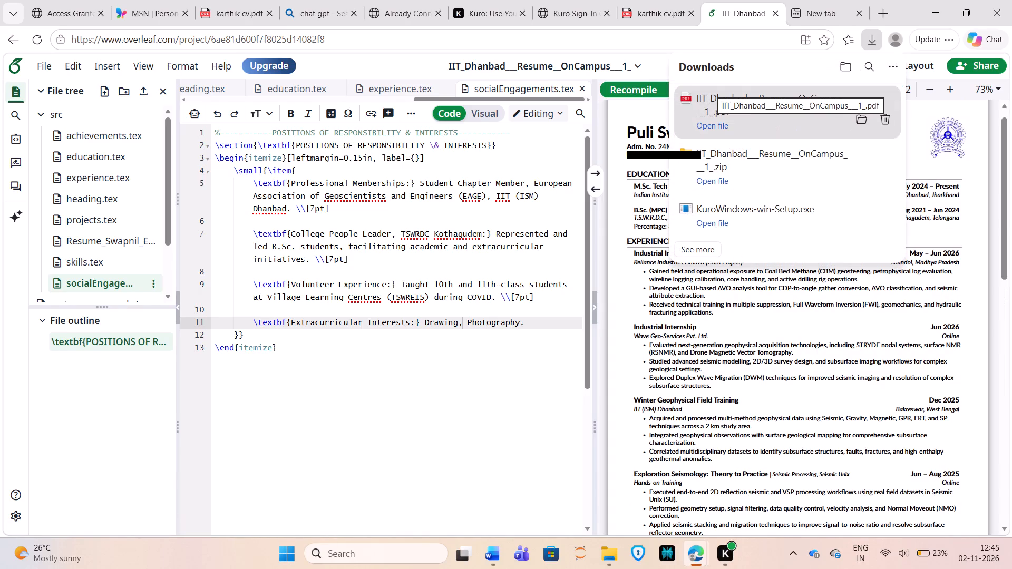
Begin a web search for "ats" in a new browser tab.
{"action": "left_click", "coordinate": [892, 7]}
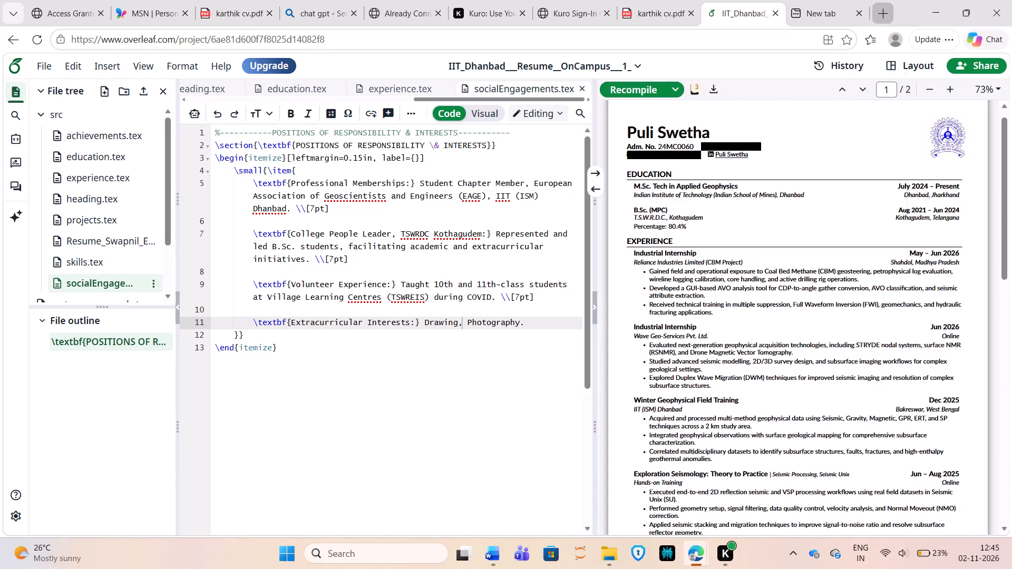
{"action": "left_click", "coordinate": [301, 155]}
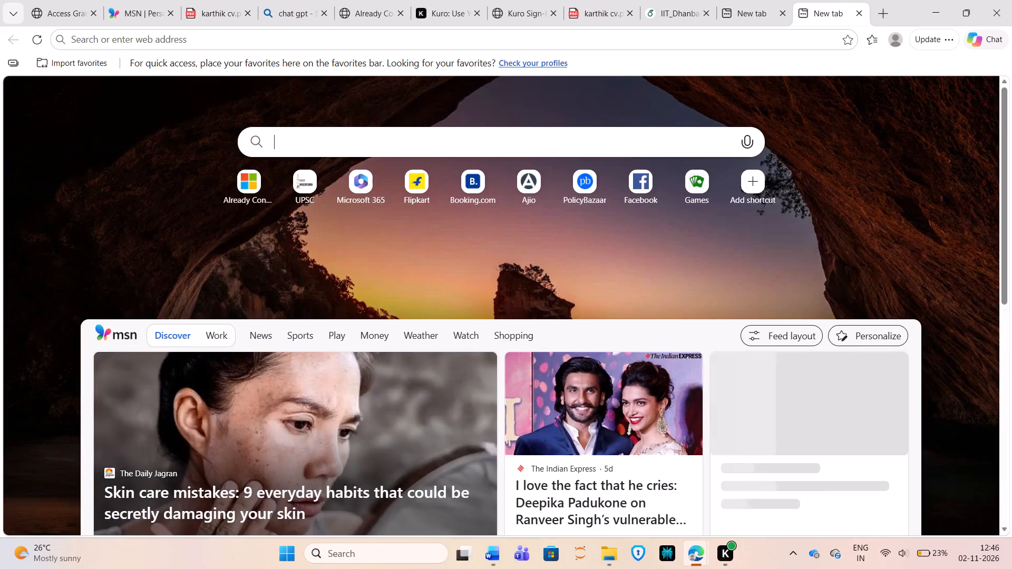
{"action": "key", "text": "a"}
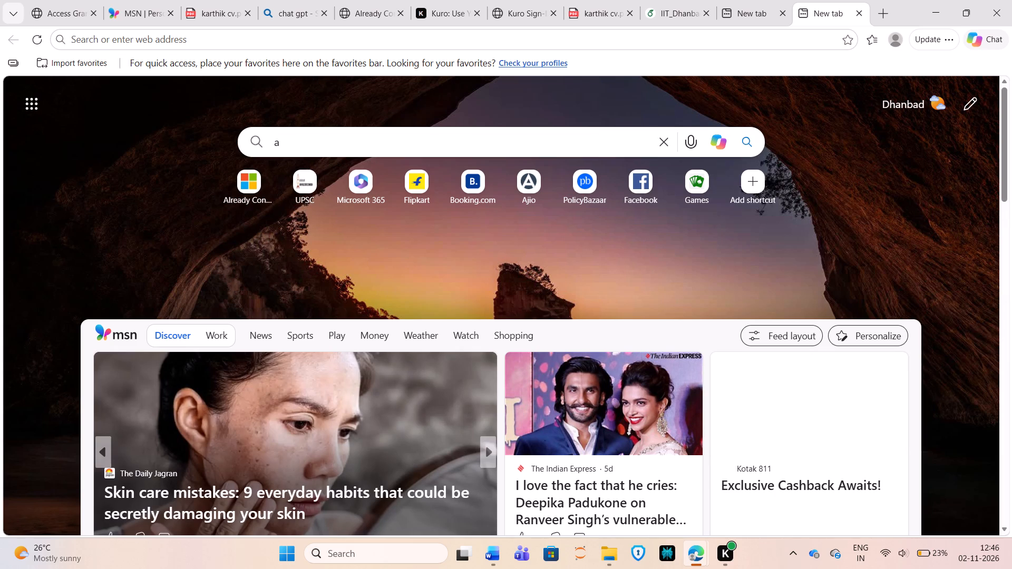
{"action": "type", "text": "ts"}
{"action": "key", "text": "space"}
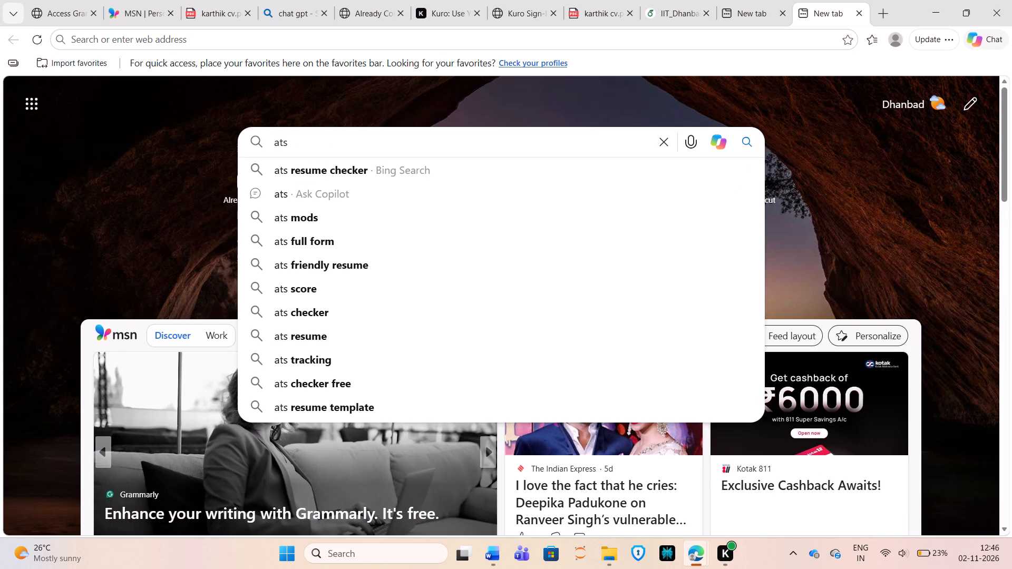
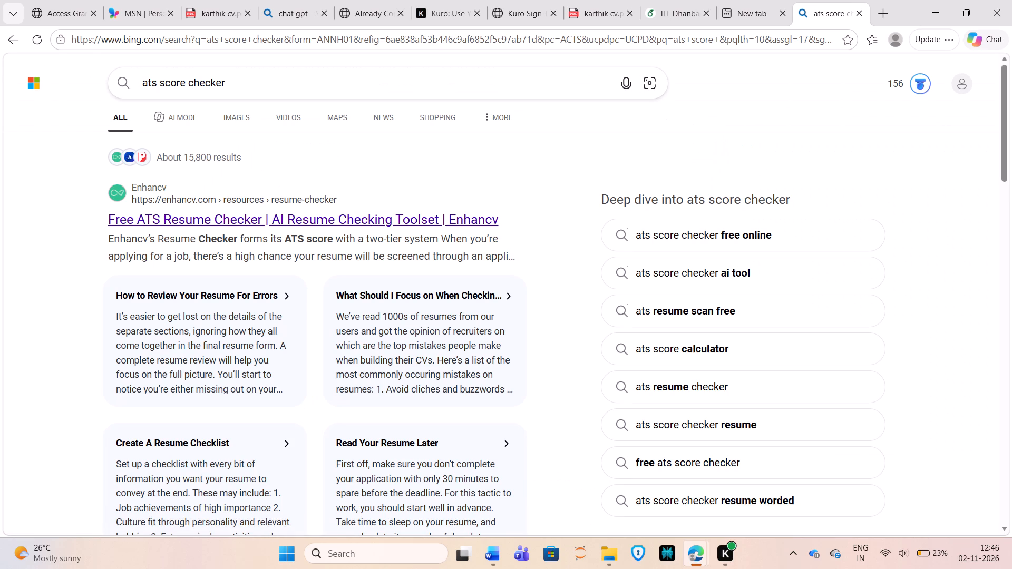
Open Enhancv's free ATS Resume Checker from the search results and upload the IIT_Dhanbad___Resume__OnCampus___1_ PDF from Downloads for scanning.
{"action": "left_click", "coordinate": [196, 220]}
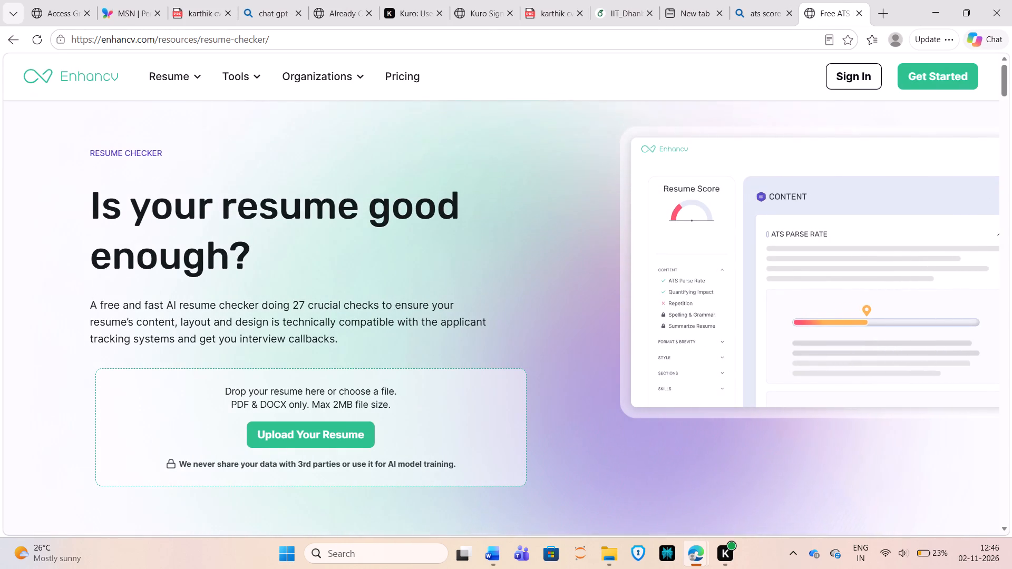
{"action": "left_click", "coordinate": [329, 437]}
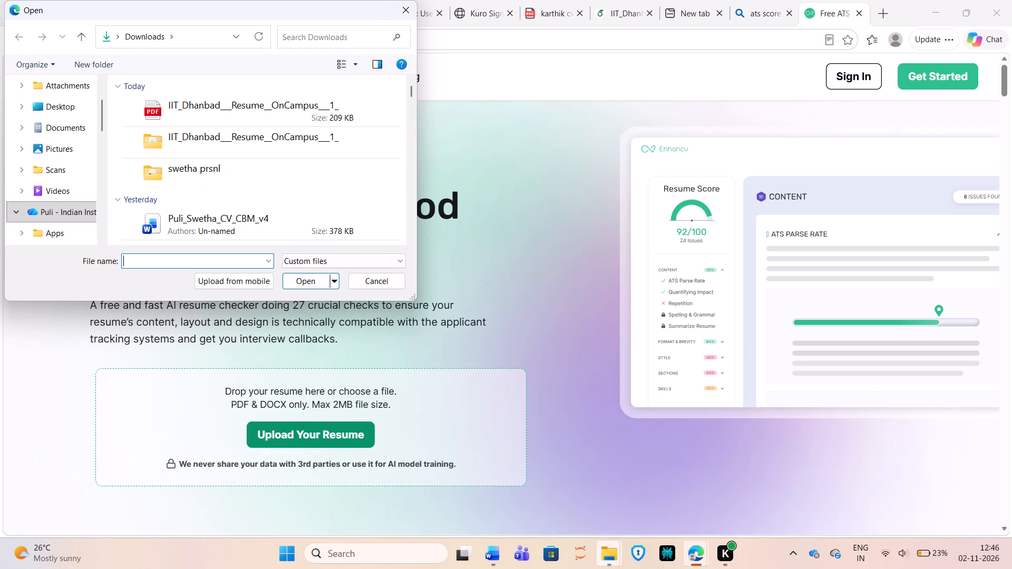
{"action": "left_click", "coordinate": [244, 103]}
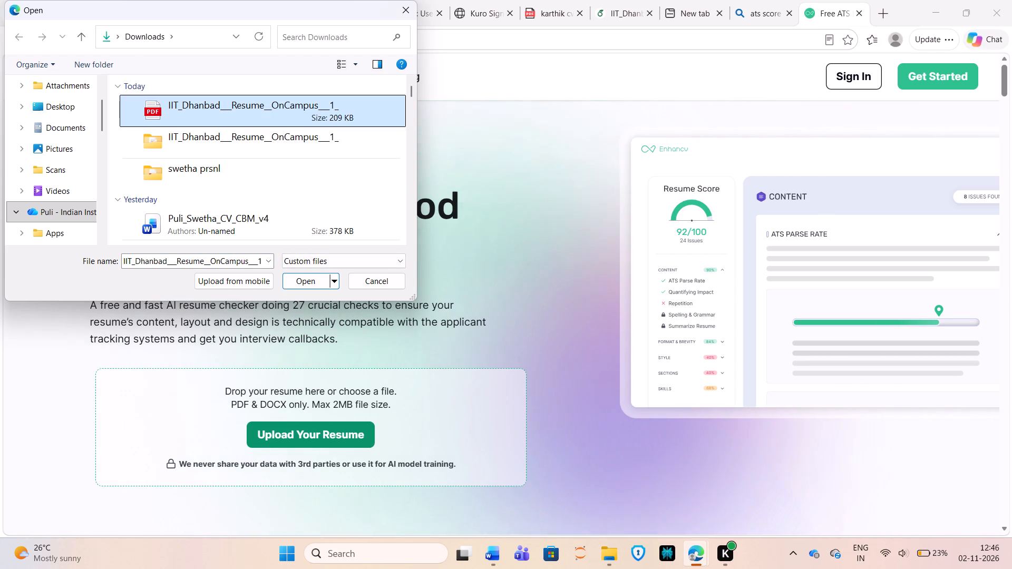
{"action": "scroll", "coordinate": [55, 217], "scroll_direction": "down", "scroll_amount": 1}
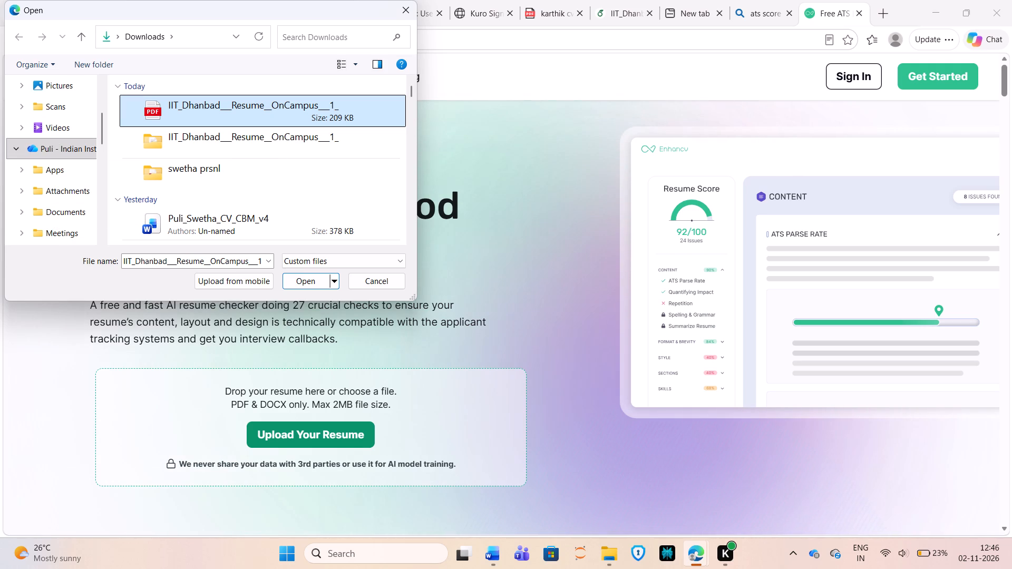
{"action": "key", "text": "ctrl+c"}
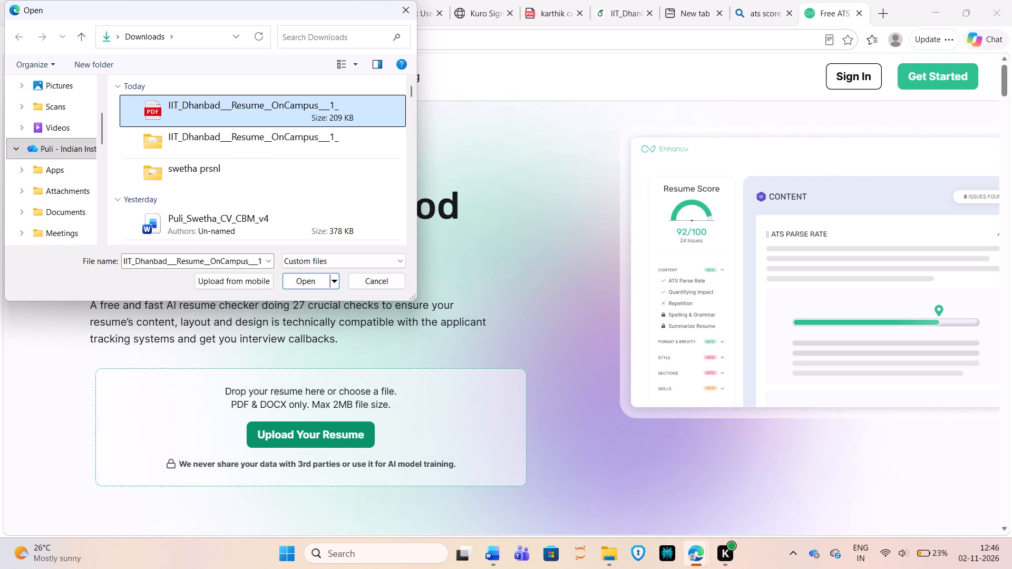
{"action": "left_click", "coordinate": [306, 284]}
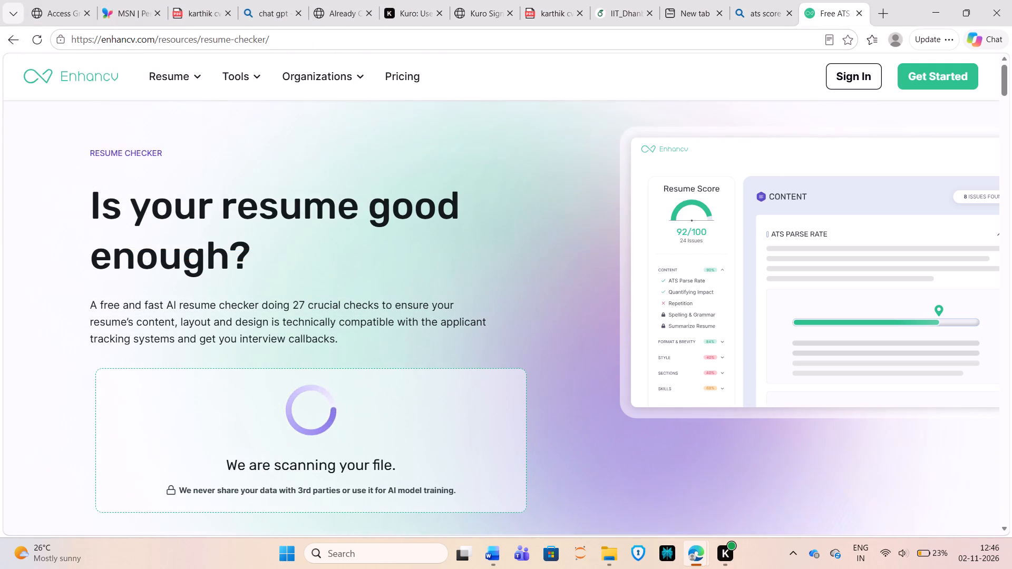
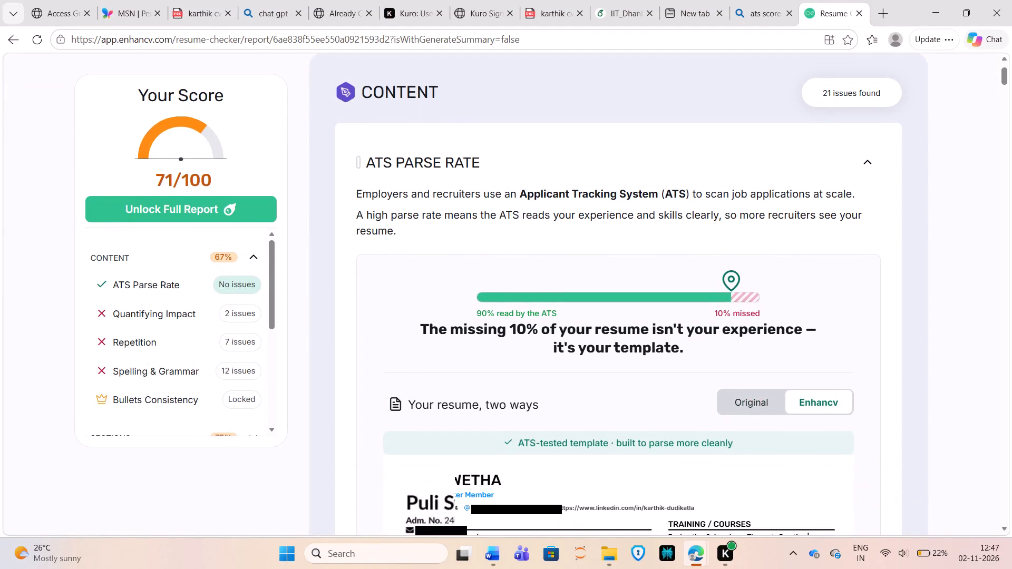
Examine the resume score report, including the ATS Parse Rate section and the preview of the resume in the Enhancv template.
{"action": "scroll", "coordinate": [306, 282], "scroll_direction": "down", "scroll_amount": 4}
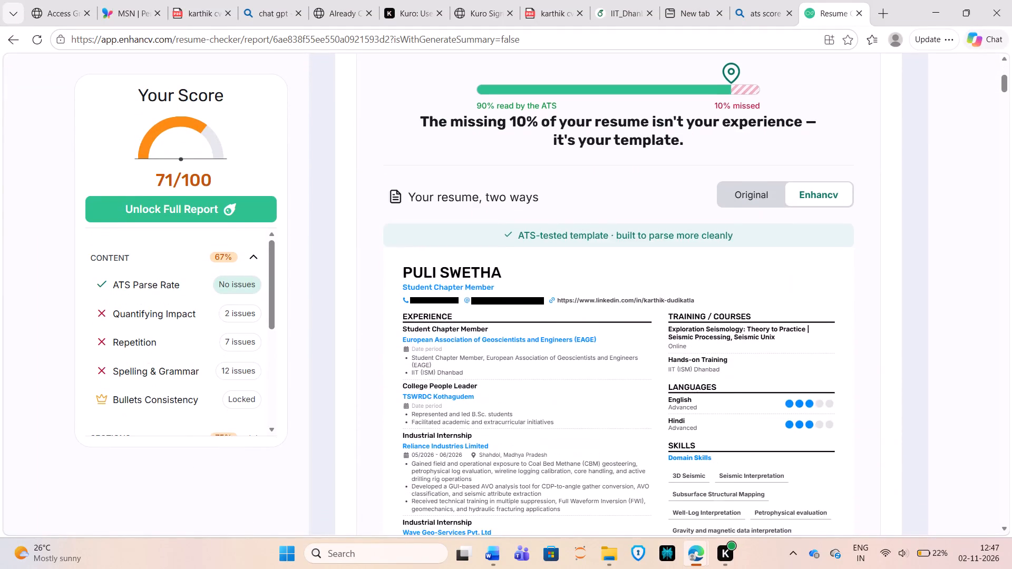
{"action": "scroll", "coordinate": [306, 282], "scroll_direction": "down", "scroll_amount": 3}
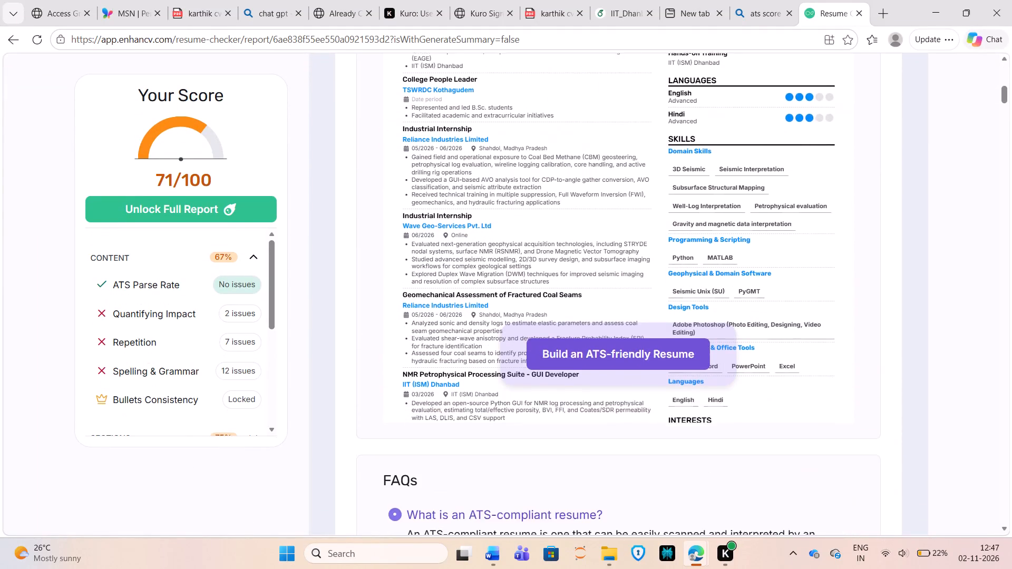
{"action": "scroll", "coordinate": [306, 282], "scroll_direction": "down", "scroll_amount": 3}
{"action": "scroll", "coordinate": [306, 282], "scroll_direction": "up", "scroll_amount": 18}
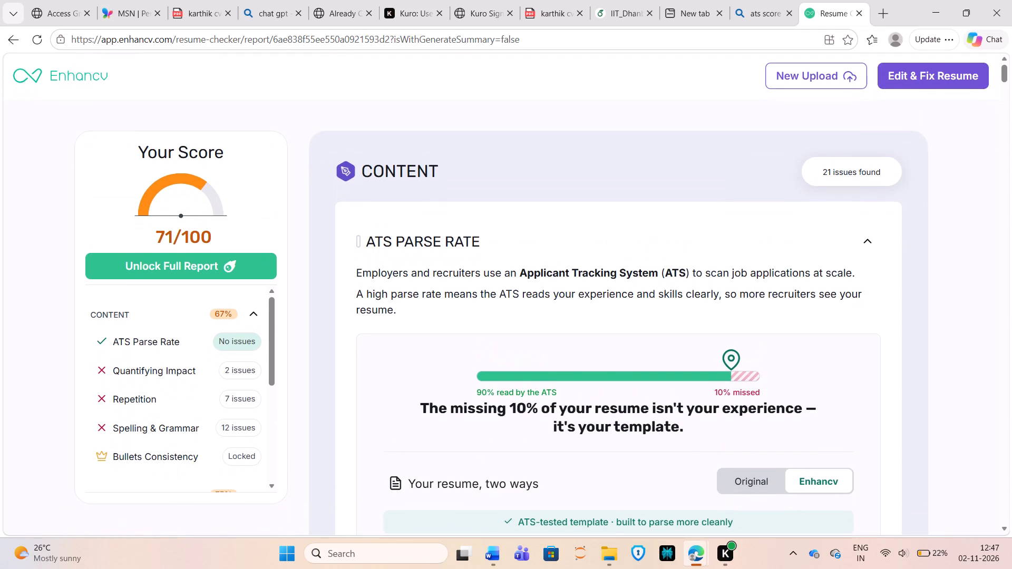
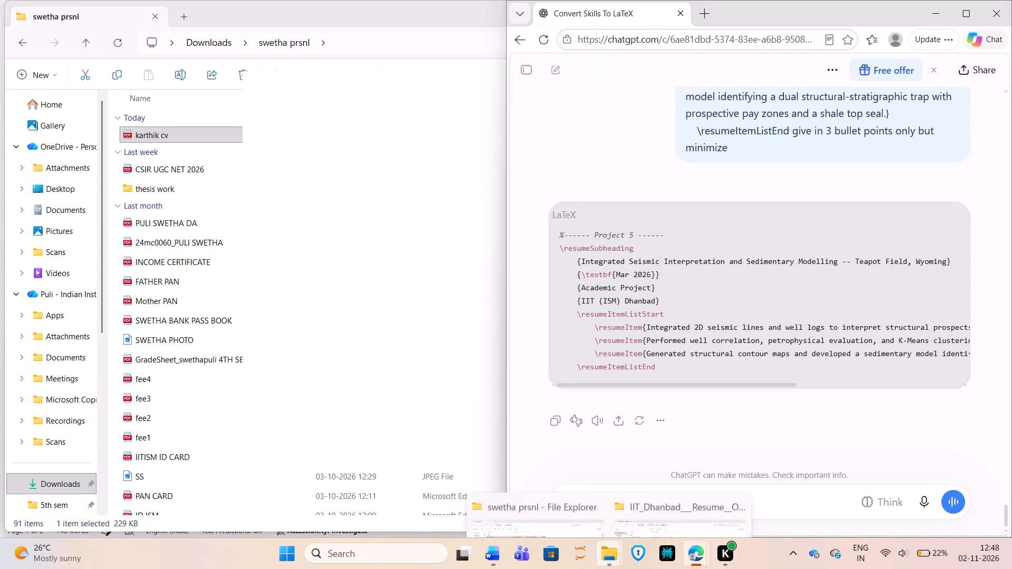
Switch to File Explorer, locate the IIT_Dhanbad___Resume__OnCampus___1_ PDF in the Downloads folder, and open it.
{"action": "left_click", "coordinate": [602, 553]}
{"action": "left_click", "coordinate": [544, 485]}
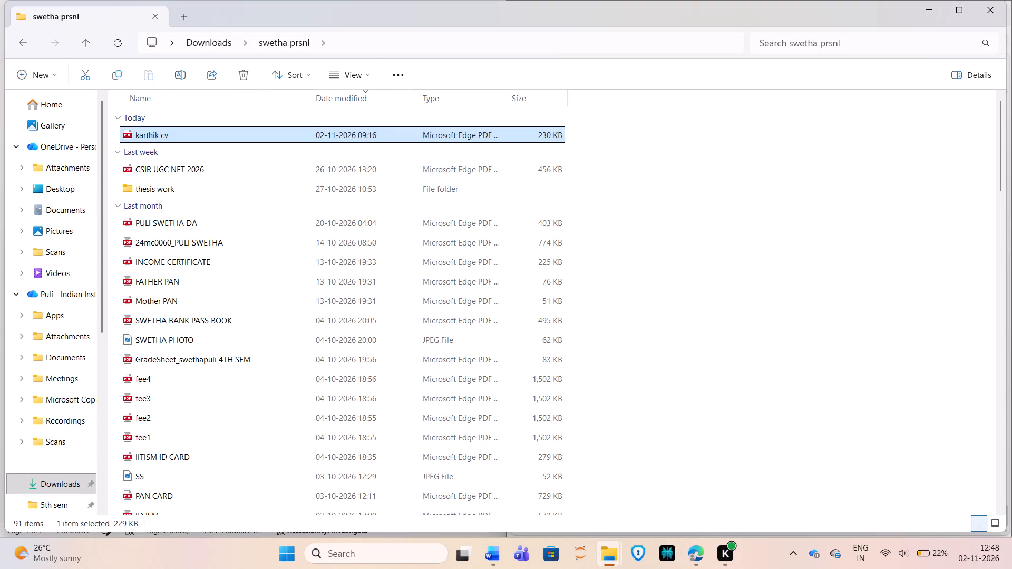
{"action": "double_click", "coordinate": [52, 482]}
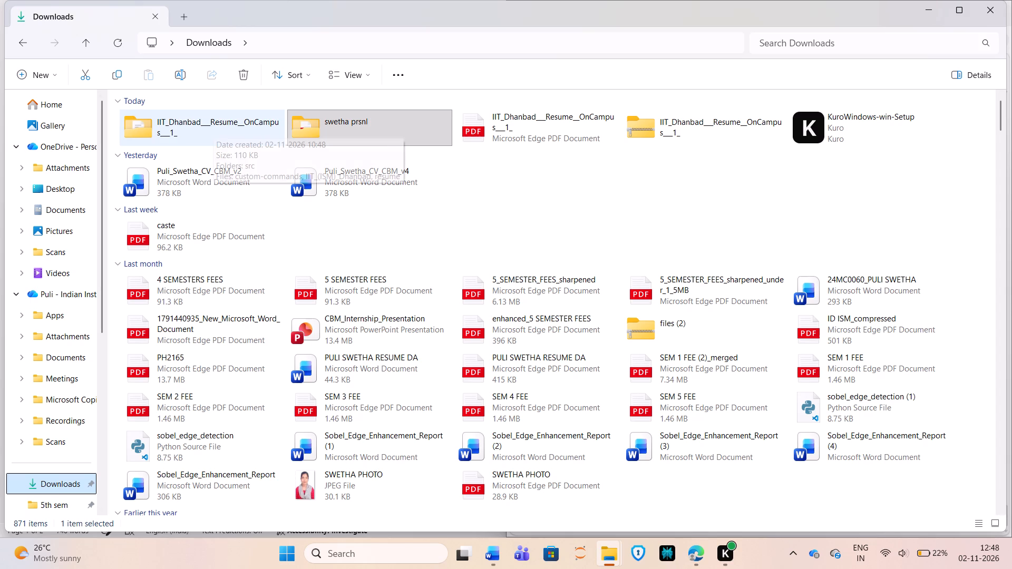
{"action": "double_click", "coordinate": [318, 119]}
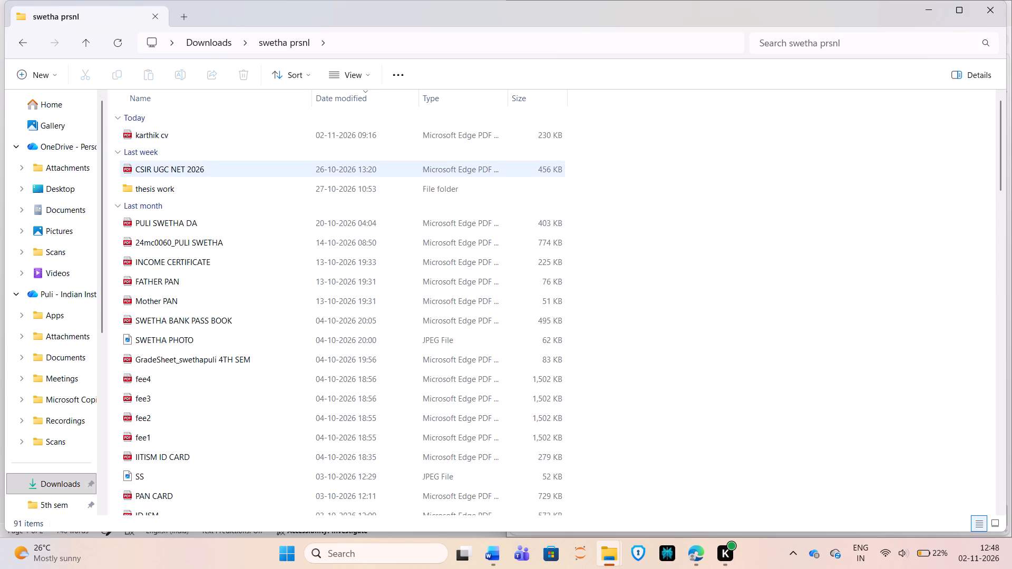
{"action": "double_click", "coordinate": [55, 490]}
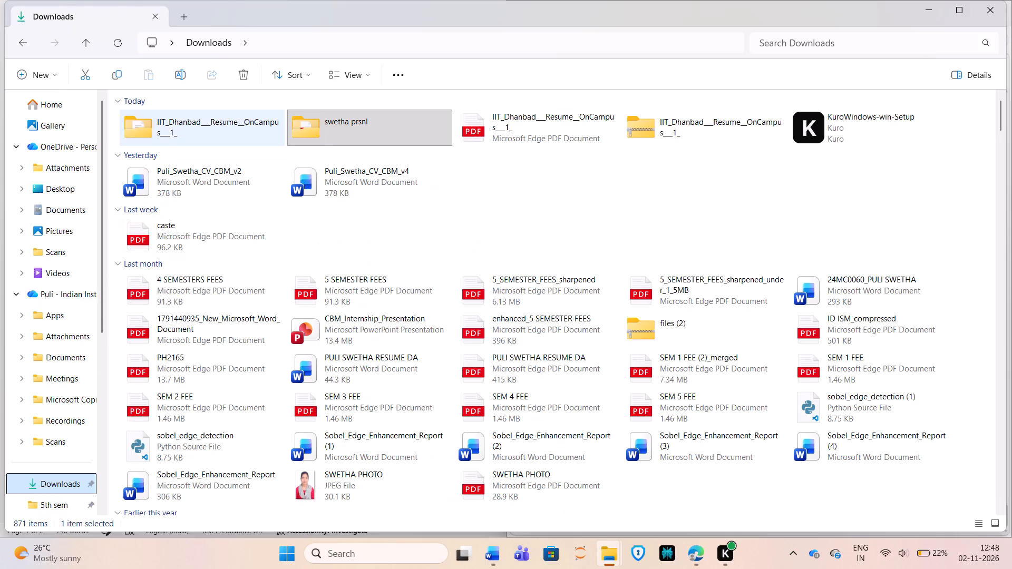
{"action": "double_click", "coordinate": [198, 125]}
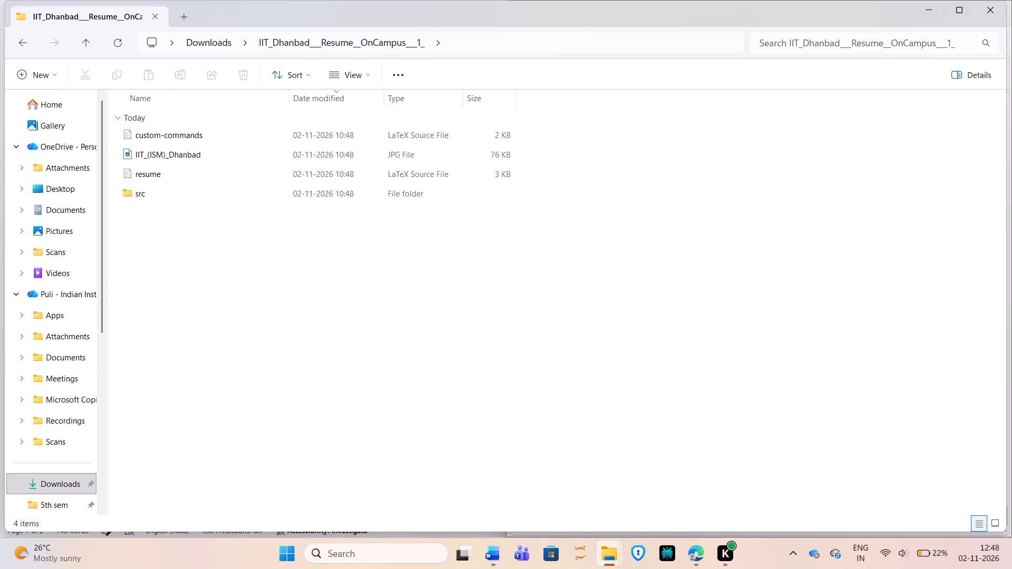
{"action": "double_click", "coordinate": [70, 481]}
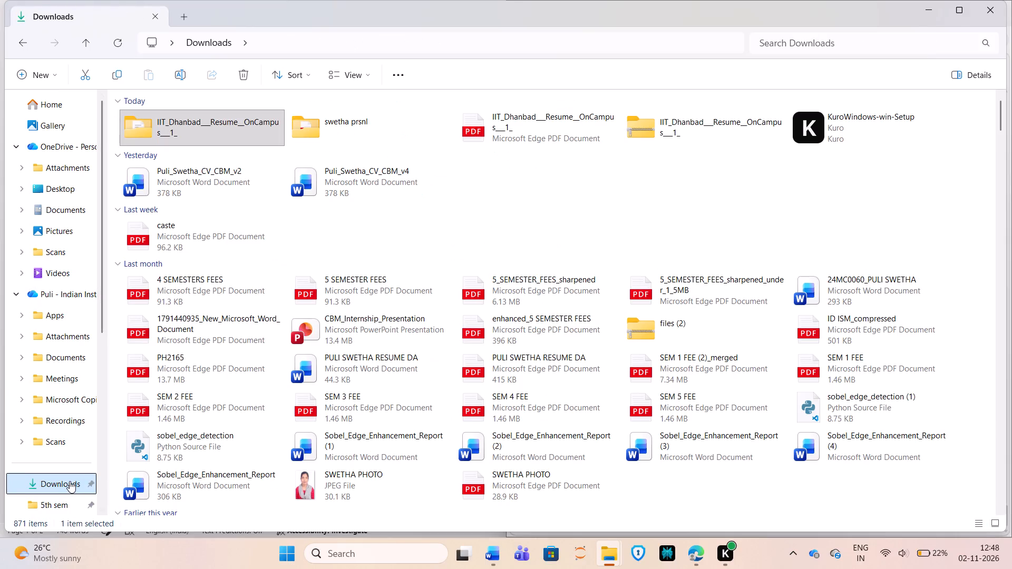
{"action": "double_click", "coordinate": [514, 125]}
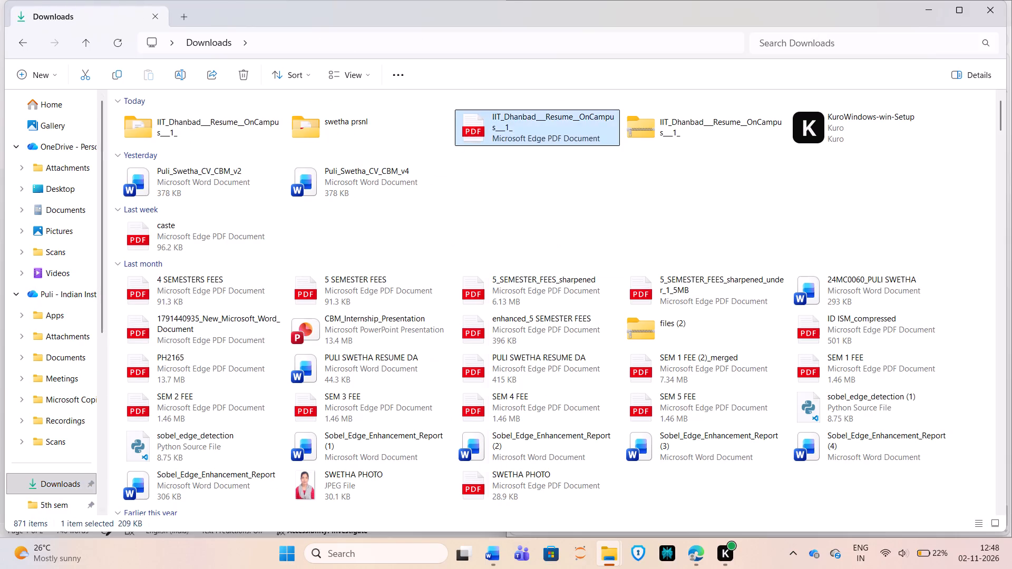
Review the downloaded resume PDF in Edge, from the education section through the positions and interests on page two.
{"action": "scroll", "coordinate": [743, 309], "scroll_direction": "down", "scroll_amount": 3}
{"action": "scroll", "coordinate": [743, 309], "scroll_direction": "up", "scroll_amount": 2}
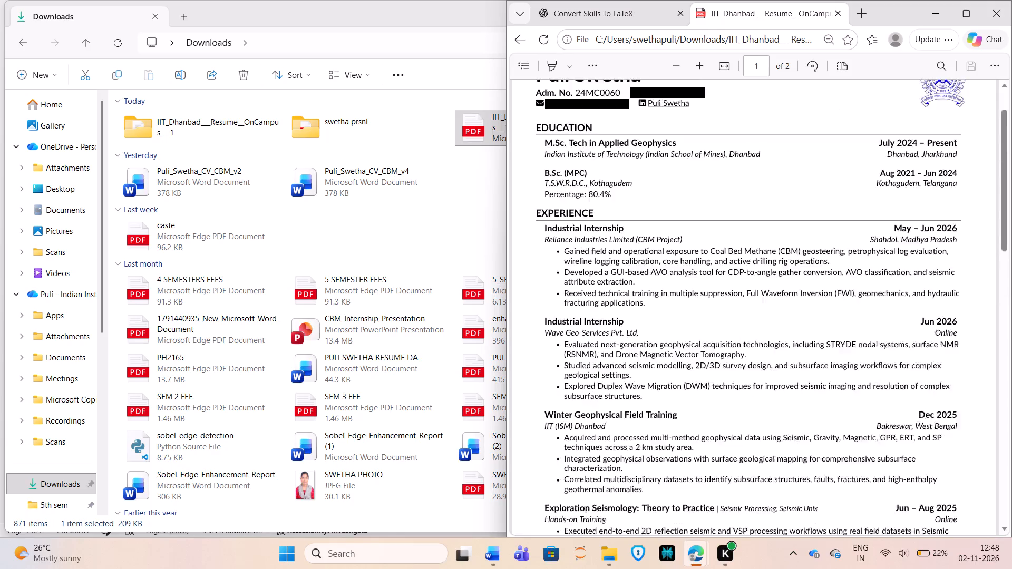
{"action": "scroll", "coordinate": [743, 309], "scroll_direction": "up", "scroll_amount": 3}
{"action": "scroll", "coordinate": [890, 299], "scroll_direction": "down", "scroll_amount": 3}
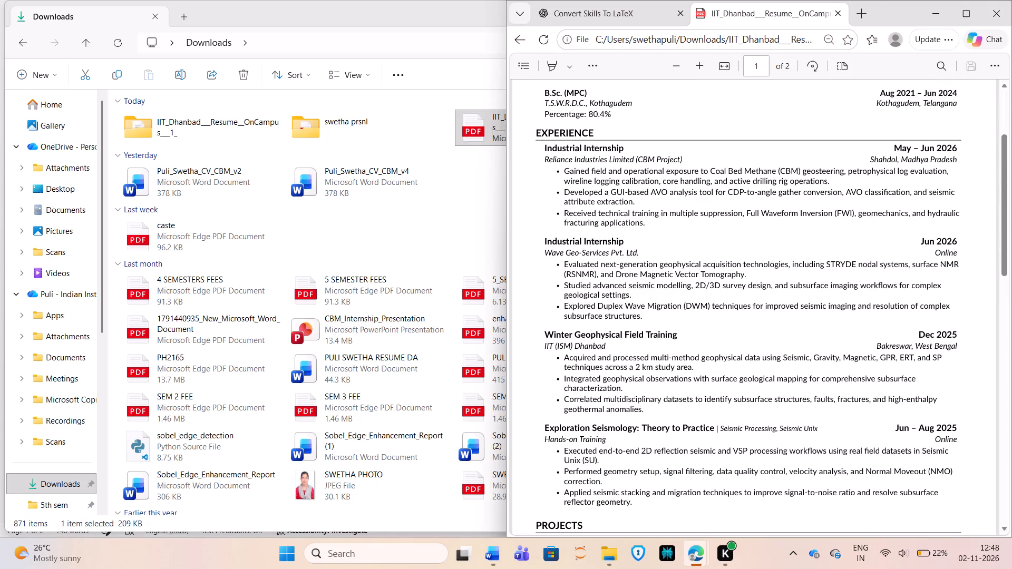
{"action": "scroll", "coordinate": [890, 299], "scroll_direction": "down", "scroll_amount": 11}
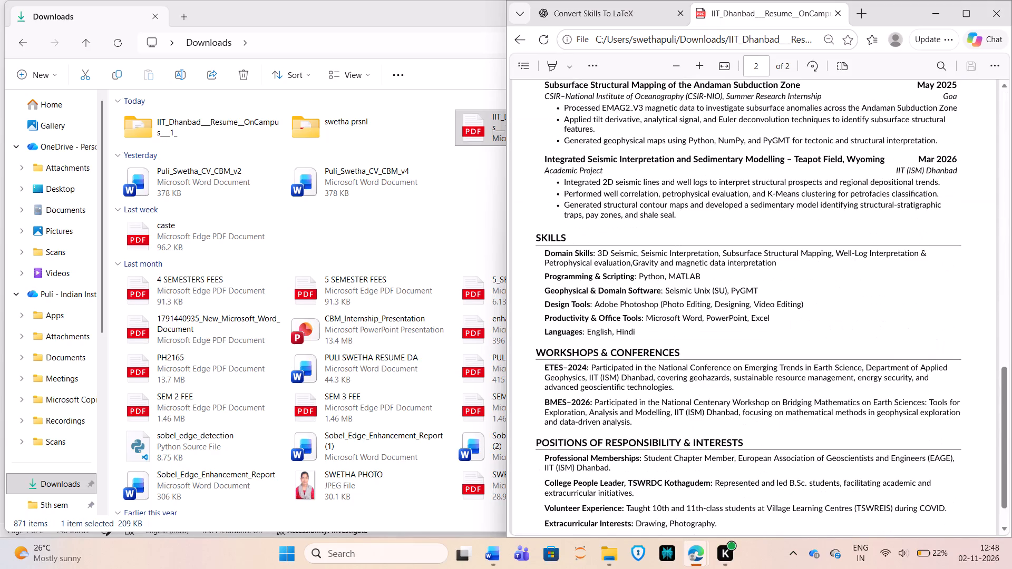
In the Downloads folder, rename the IIT_Dhanbad resume PDF with the candidate's full name in lowercase.
{"action": "left_click", "coordinate": [460, 192]}
{"action": "right_click", "coordinate": [544, 115]}
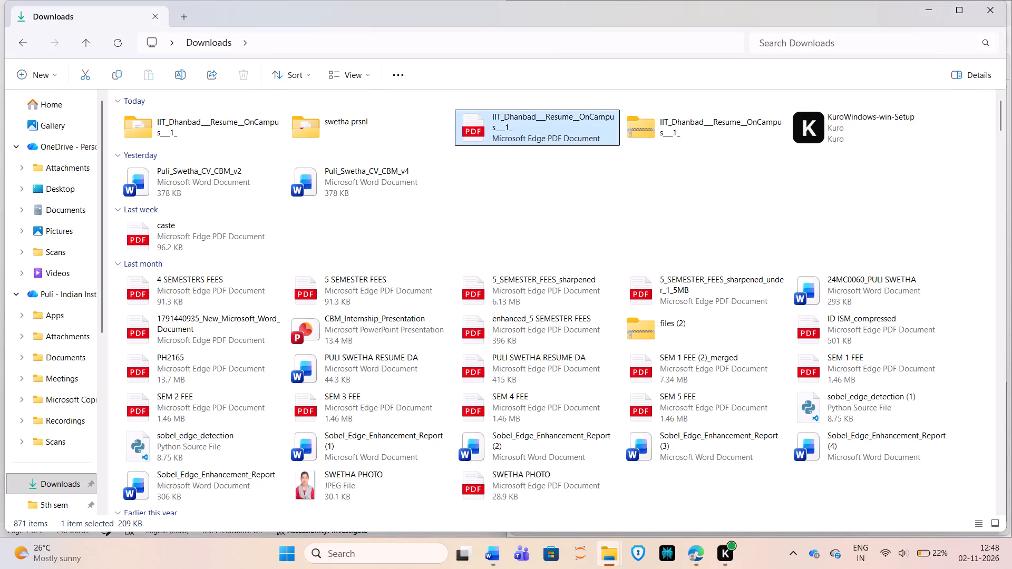
{"action": "left_click", "coordinate": [664, 130]}
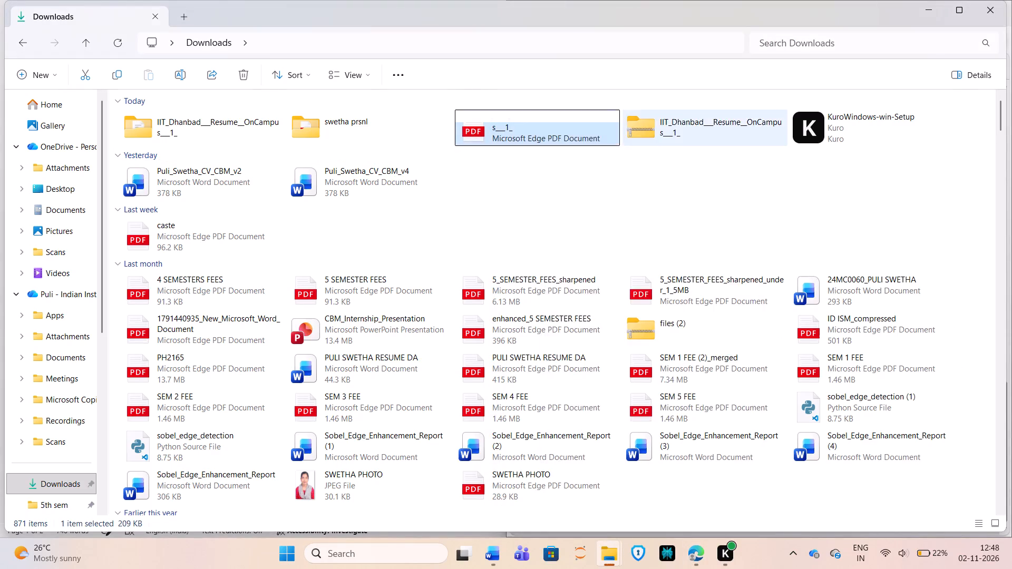
{"action": "key", "text": "BackSpace"}
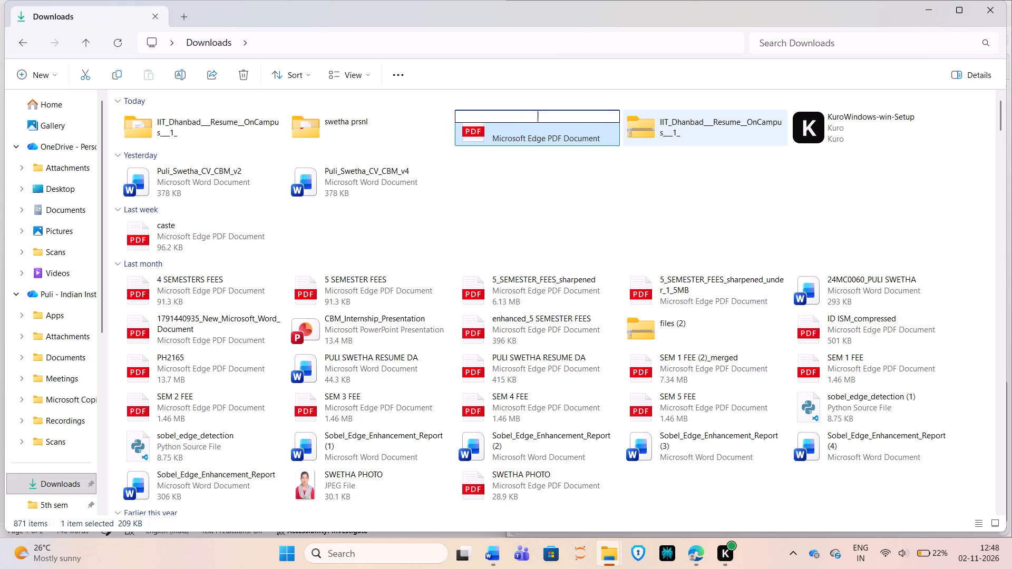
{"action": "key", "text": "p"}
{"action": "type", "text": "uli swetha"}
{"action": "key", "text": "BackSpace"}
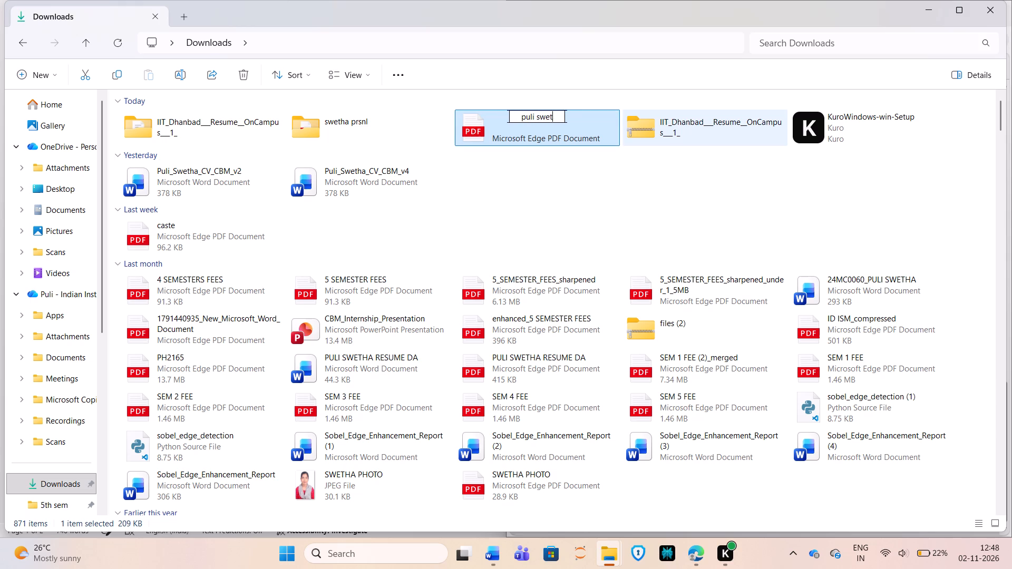
Rename the resume PDF in Downloads with the candidate's full name in capitals followed by RESUME.
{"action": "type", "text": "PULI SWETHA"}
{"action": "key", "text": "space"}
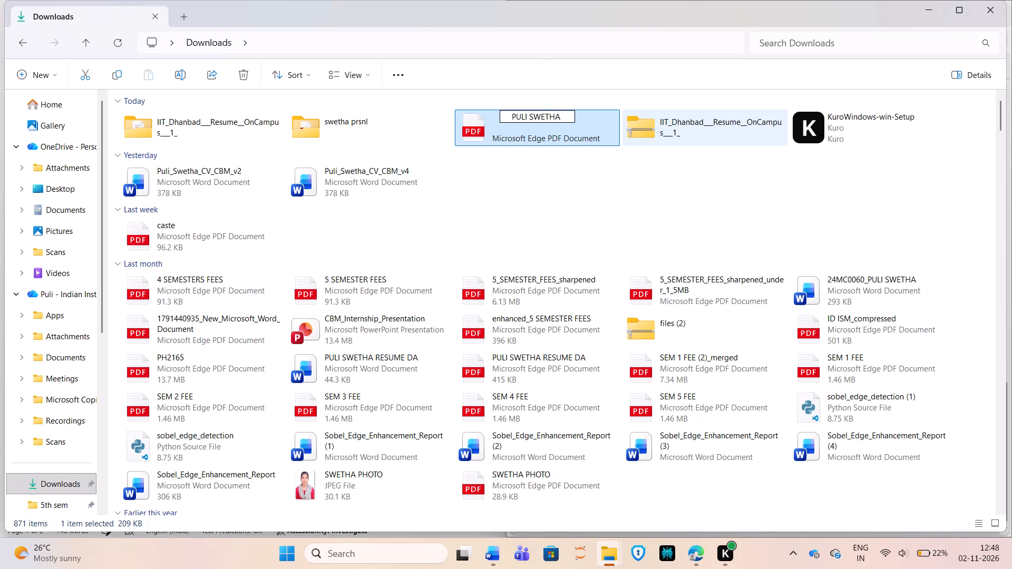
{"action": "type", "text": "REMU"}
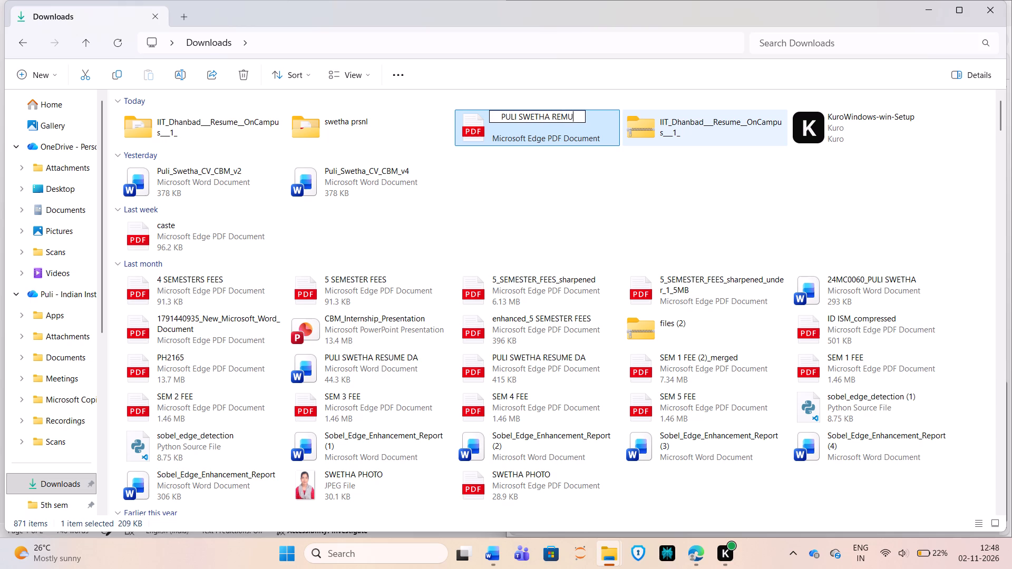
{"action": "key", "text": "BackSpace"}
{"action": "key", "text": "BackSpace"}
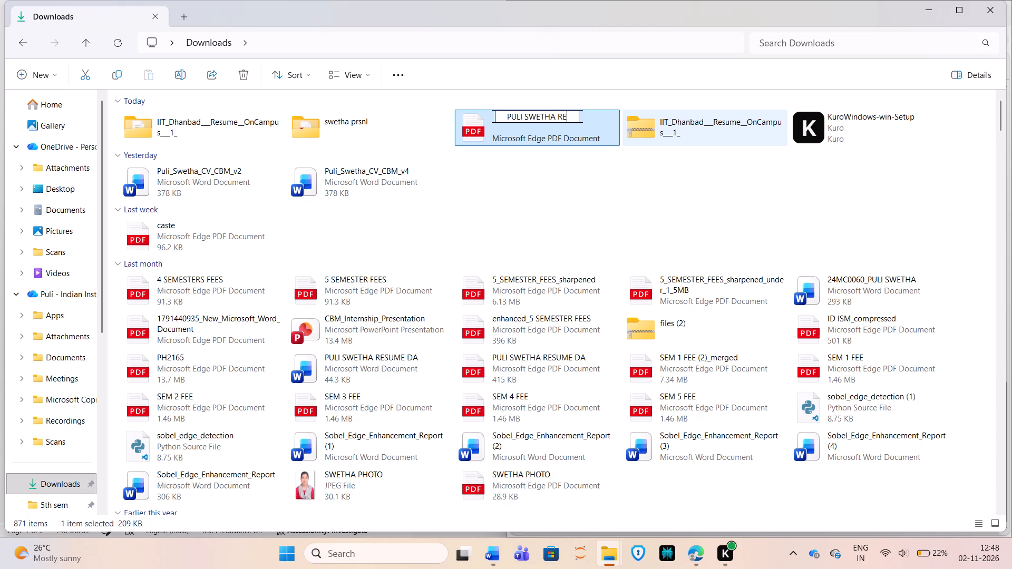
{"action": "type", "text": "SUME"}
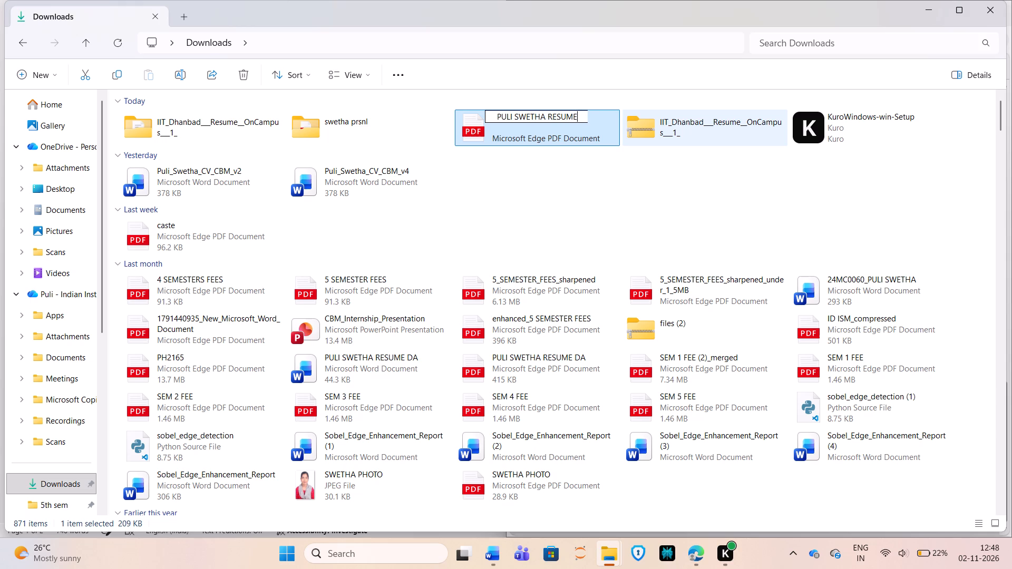
{"action": "left_click", "coordinate": [616, 206]}
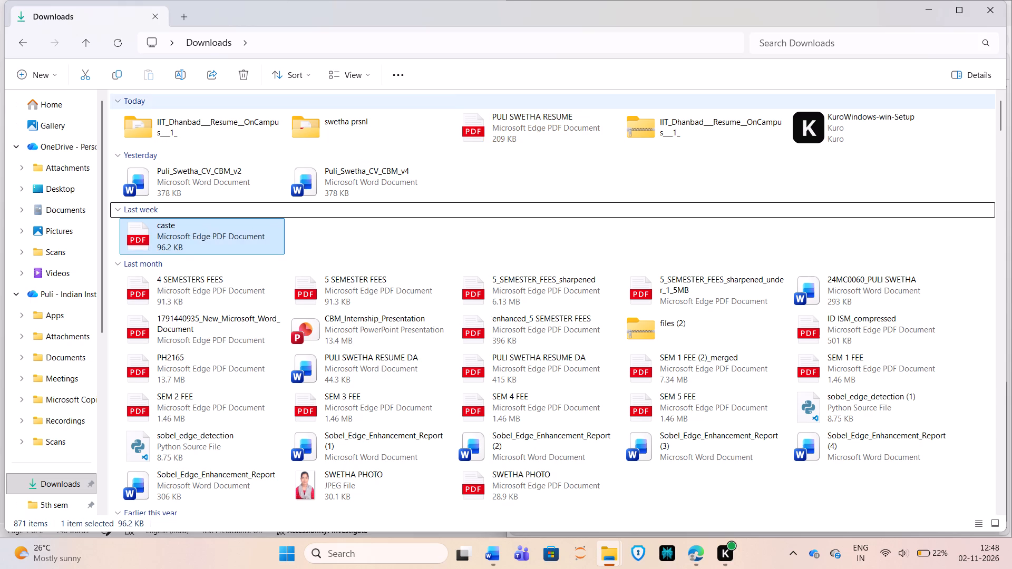
Copy the renamed resume PDF from the Downloads folder.
{"action": "left_click", "coordinate": [553, 123]}
{"action": "right_click", "coordinate": [553, 123]}
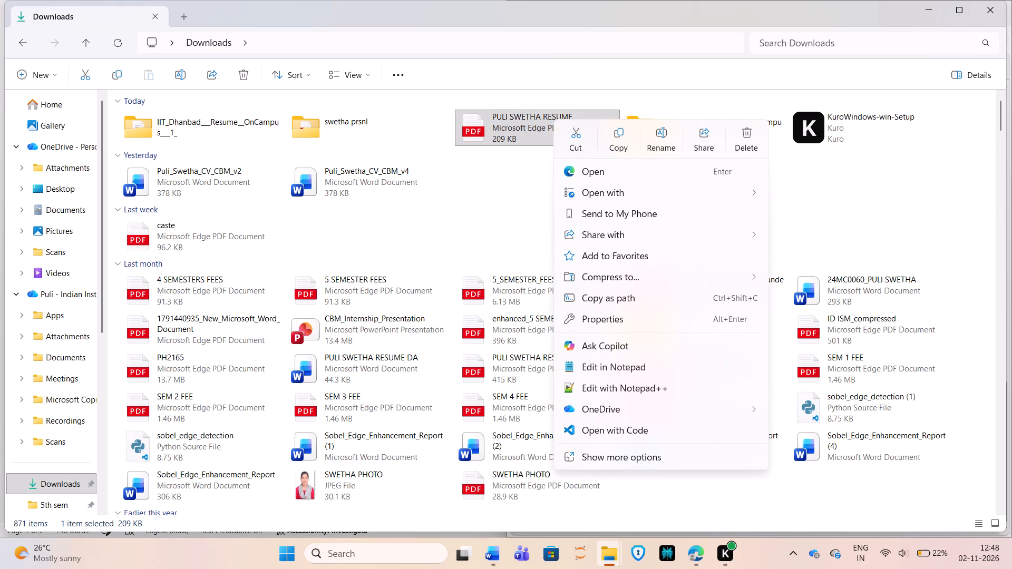
{"action": "left_click", "coordinate": [630, 134]}
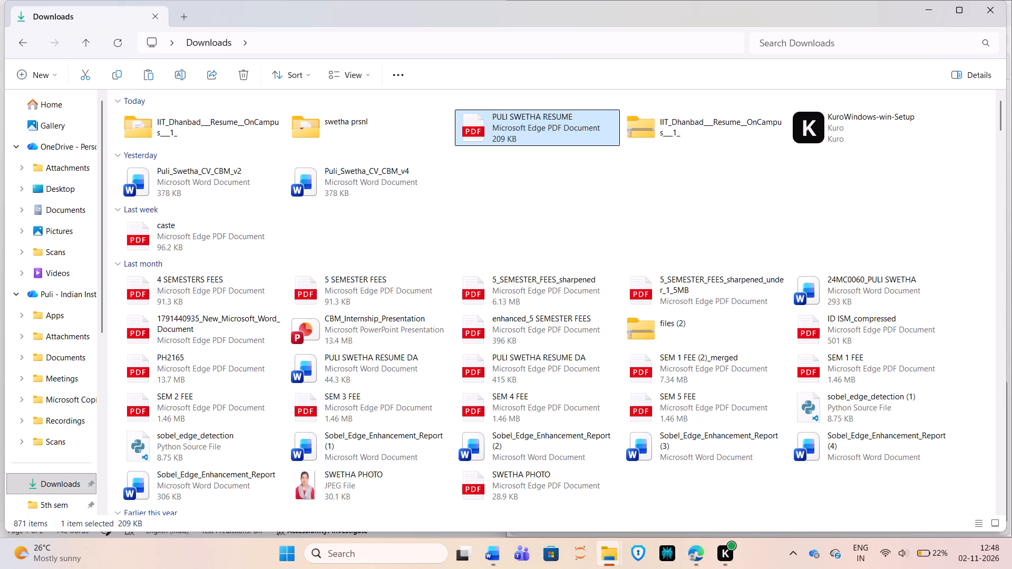